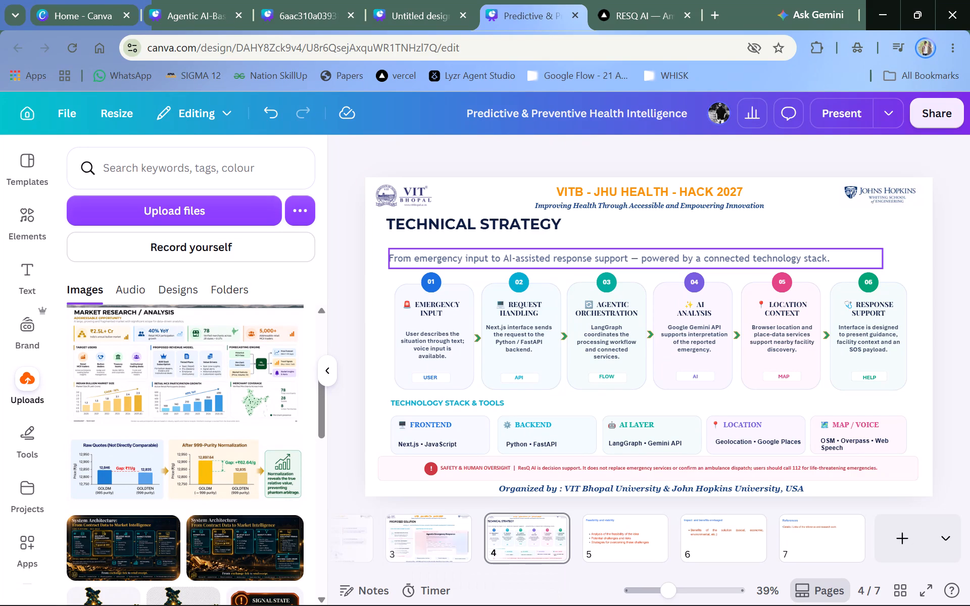
# Open page 5, the Feasibility and viability slide, in the Predictive & Preventive Health Intelligence deck.
pyautogui.click(352, 229)
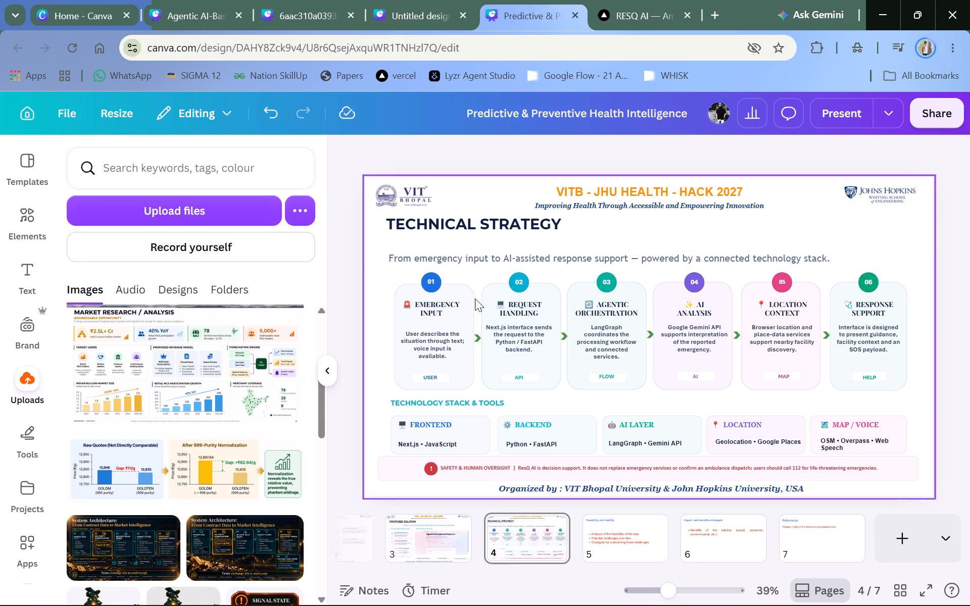
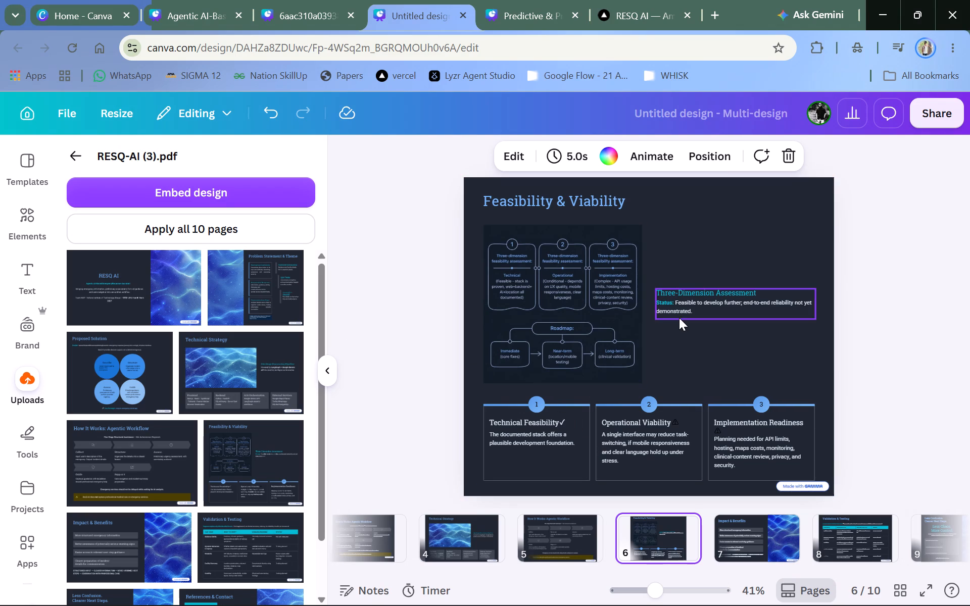
pyautogui.click(523, 7)
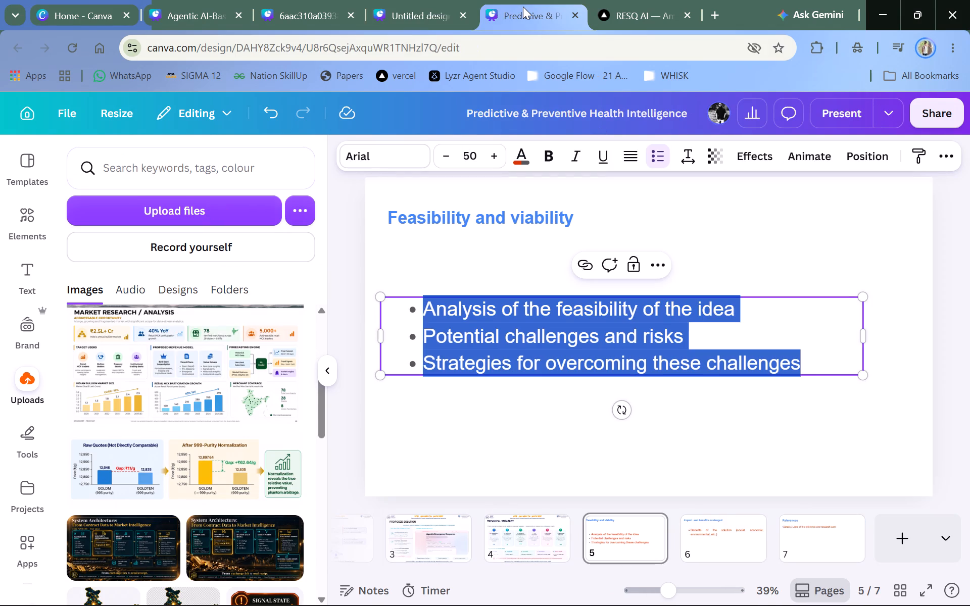
pyautogui.click(480, 208)
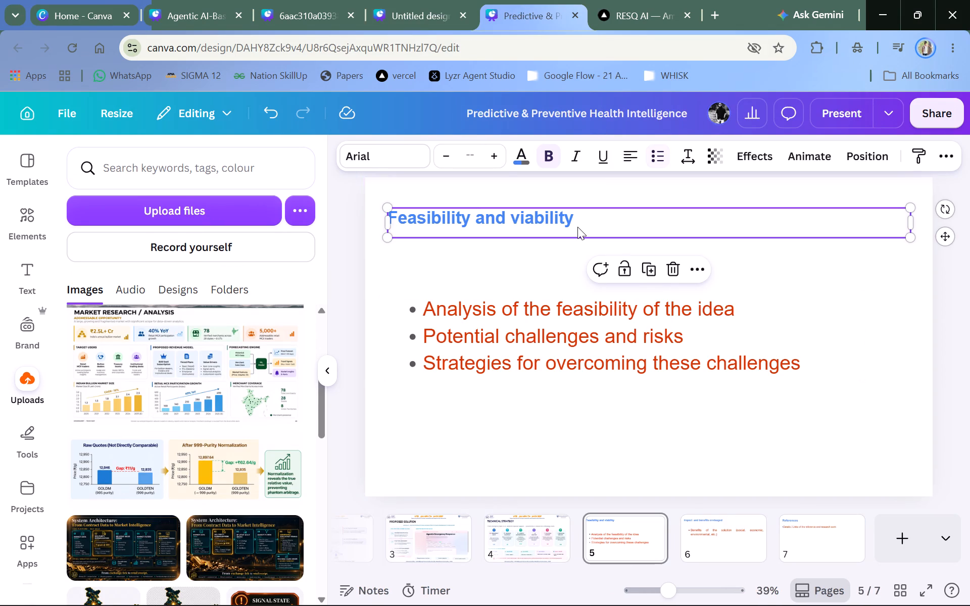
pyautogui.press('BackSpace')
pyautogui.click(833, 340)
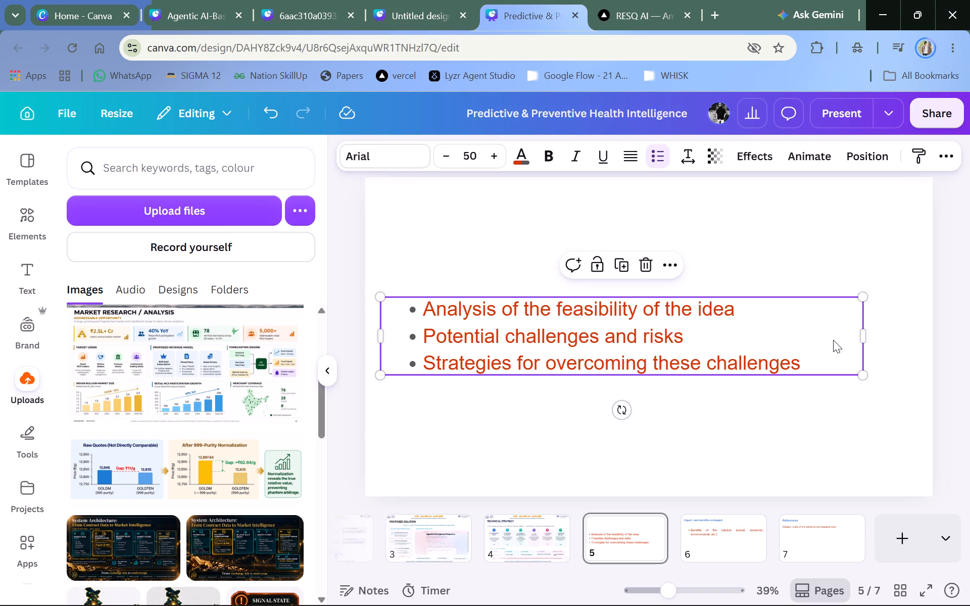
pyautogui.press('BackSpace')
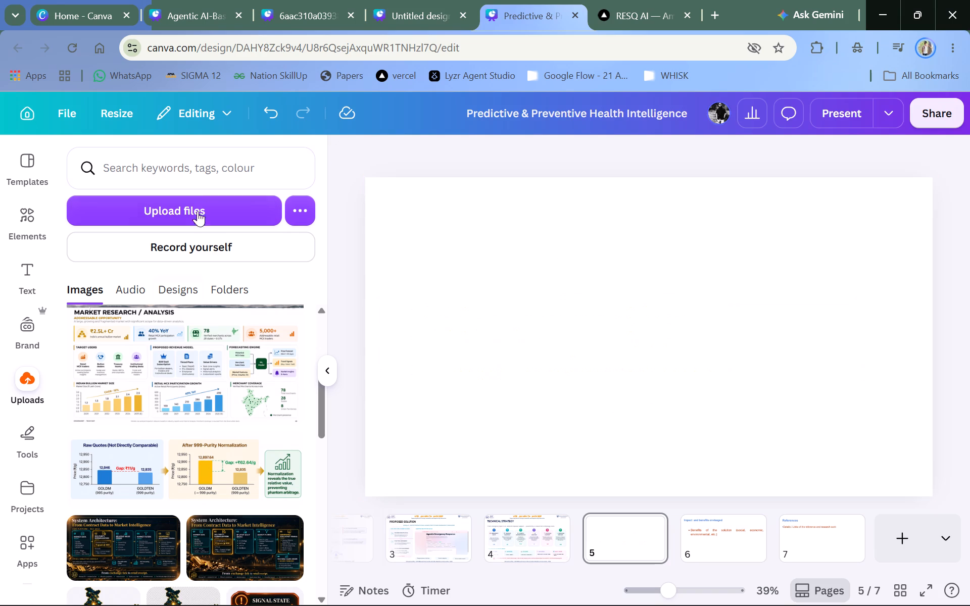
# Upload RESQ_AI_Feasibility_Viability_Designed.pptx from Downloads and place its slide on the blank page 5.
pyautogui.click(205, 201)
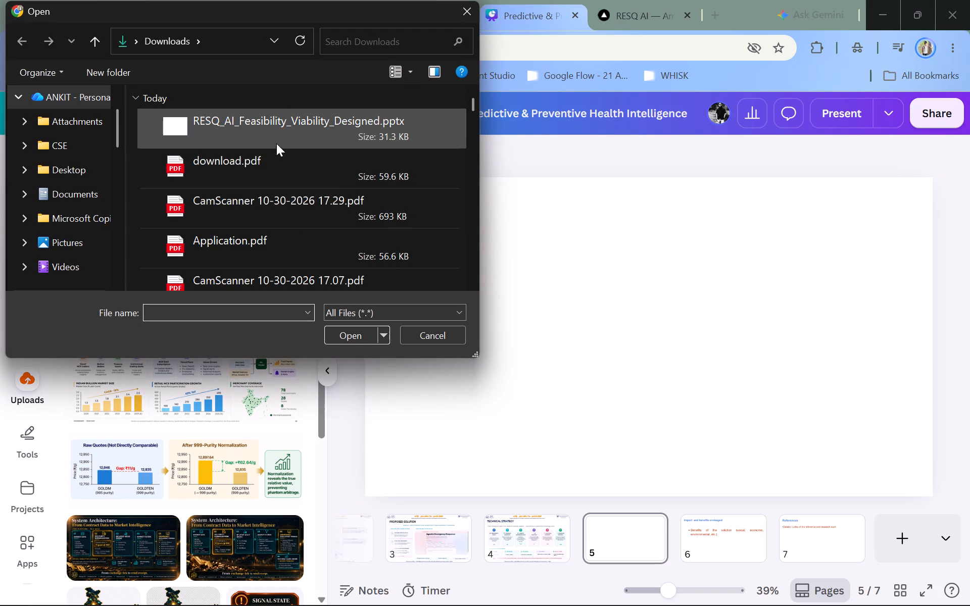
pyautogui.click(280, 133)
pyautogui.click(339, 327)
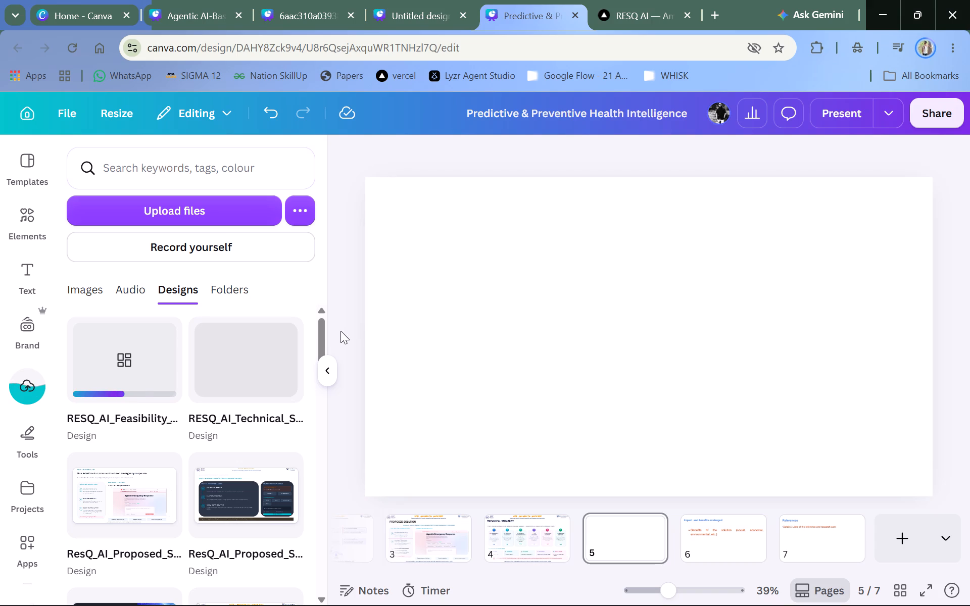
pyautogui.tripleClick(96, 373)
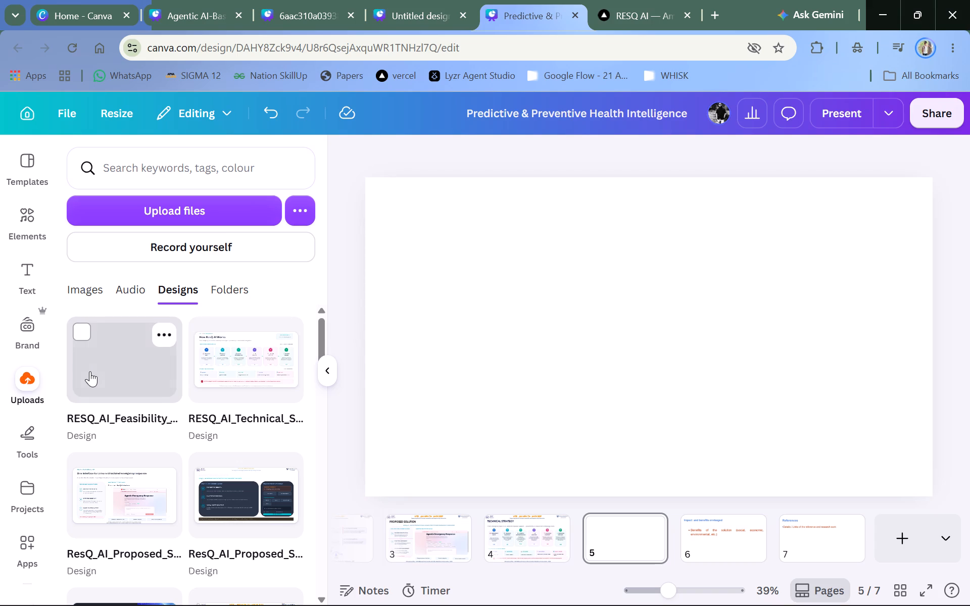
pyautogui.click(88, 338)
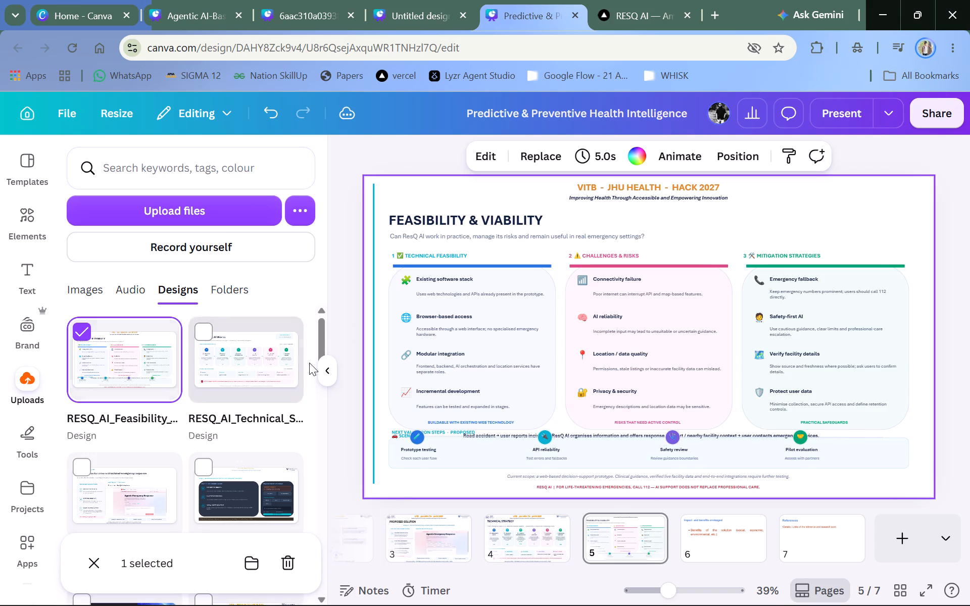
# Delete the vertical blue accent line along the left edge of the Feasibility & Viability slide.
pyautogui.click(342, 309)
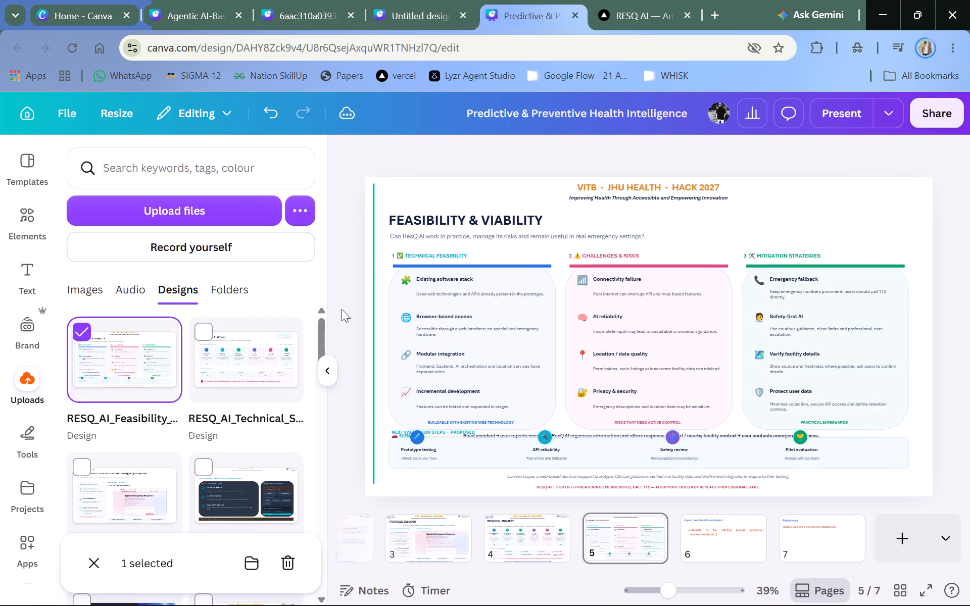
pyautogui.doubleClick(373, 262)
pyautogui.press('BackSpace')
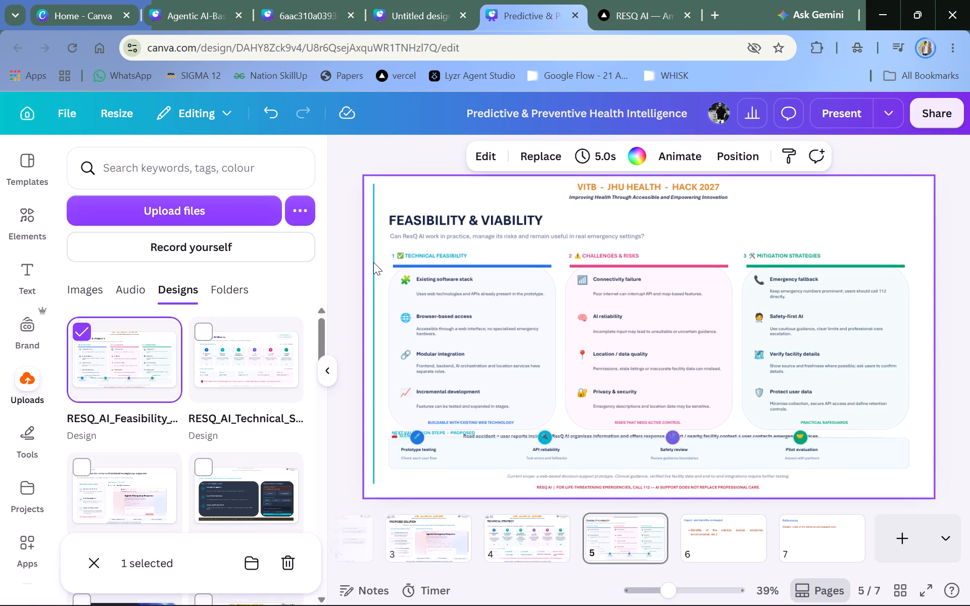
pyautogui.click(373, 262)
pyautogui.press('BackSpace')
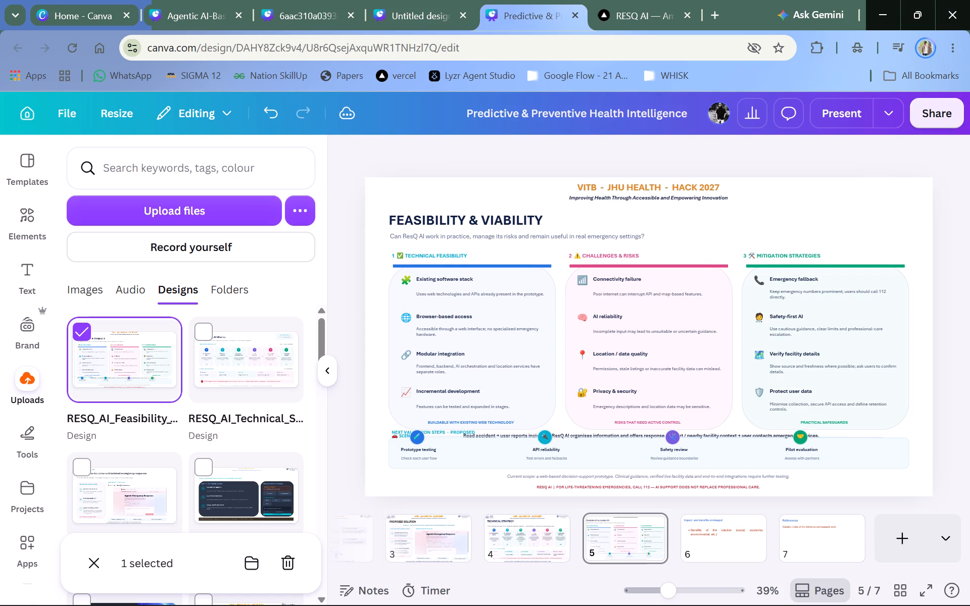
# Match the FEASIBILITY & VIABILITY title to page 4's TECHNICAL STRATEGY title by setting size 37.5 and the Montserrat font.
pyautogui.click(506, 539)
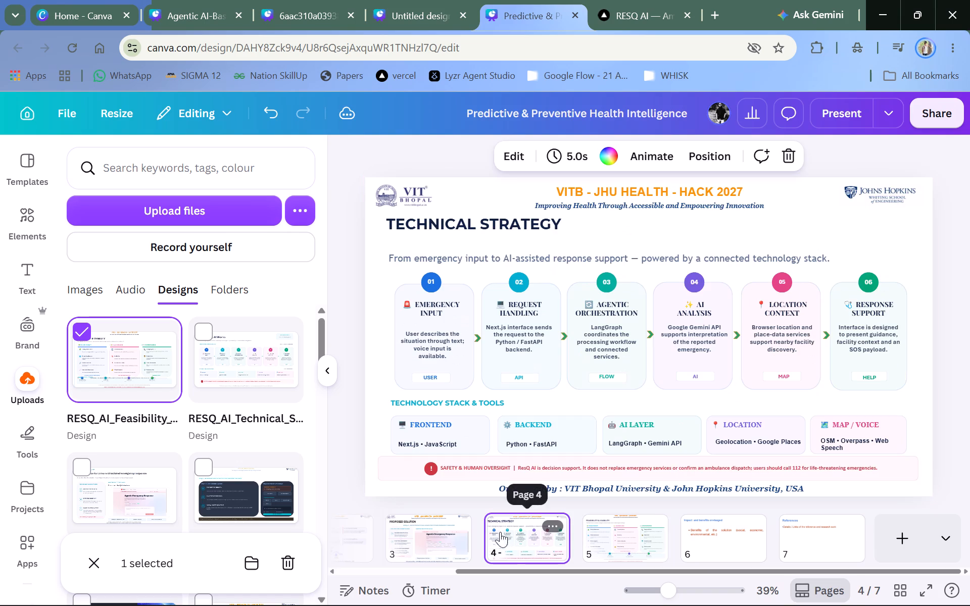
pyautogui.click(438, 220)
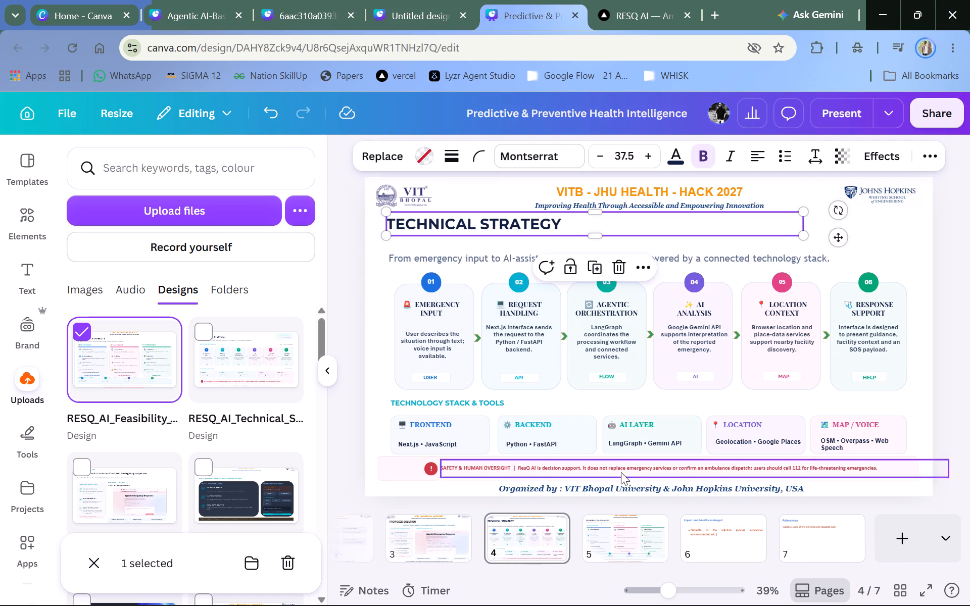
pyautogui.click(618, 528)
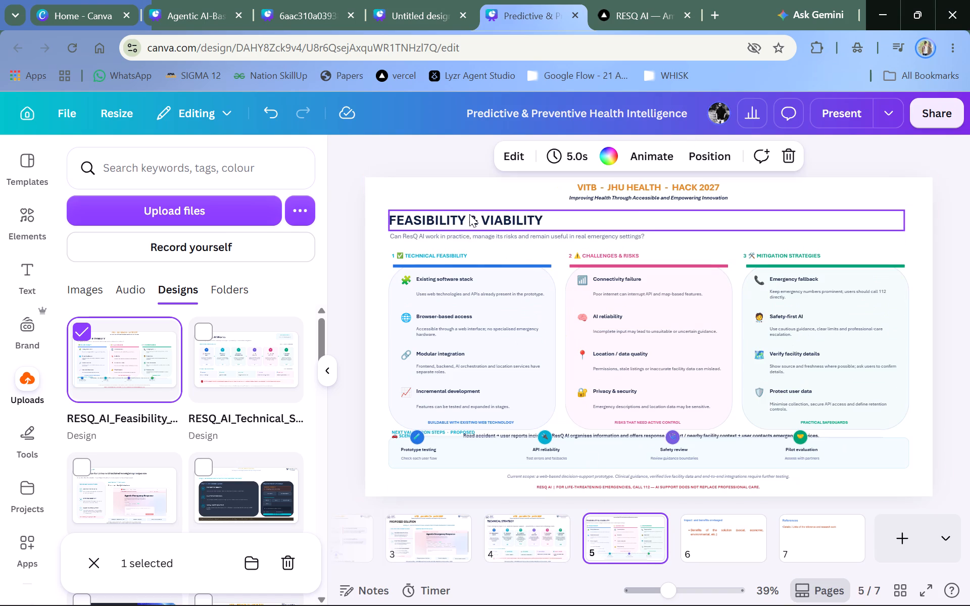
pyautogui.click(469, 214)
pyautogui.doubleClick(618, 159)
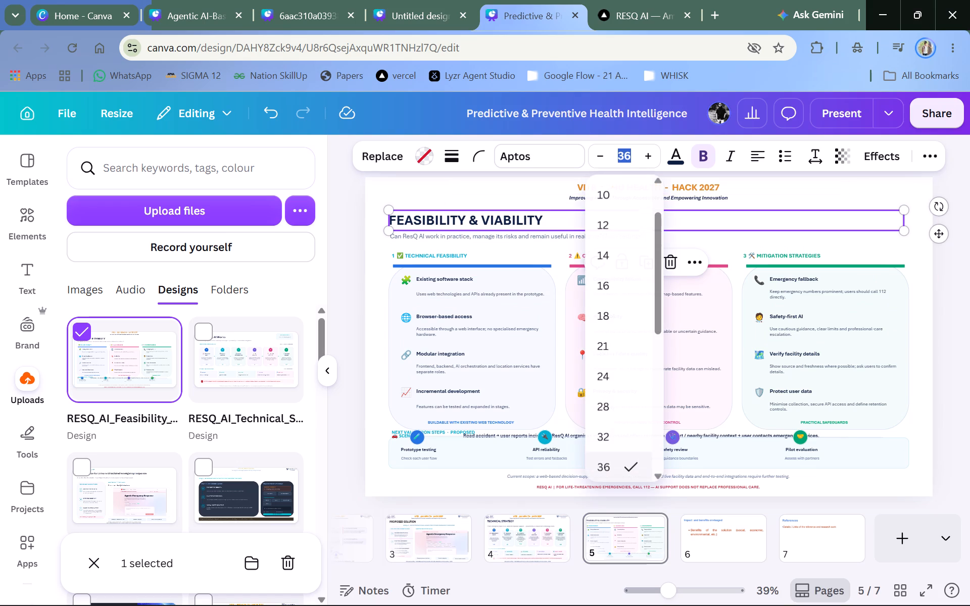
pyautogui.write('37.5')
pyautogui.press('Return')
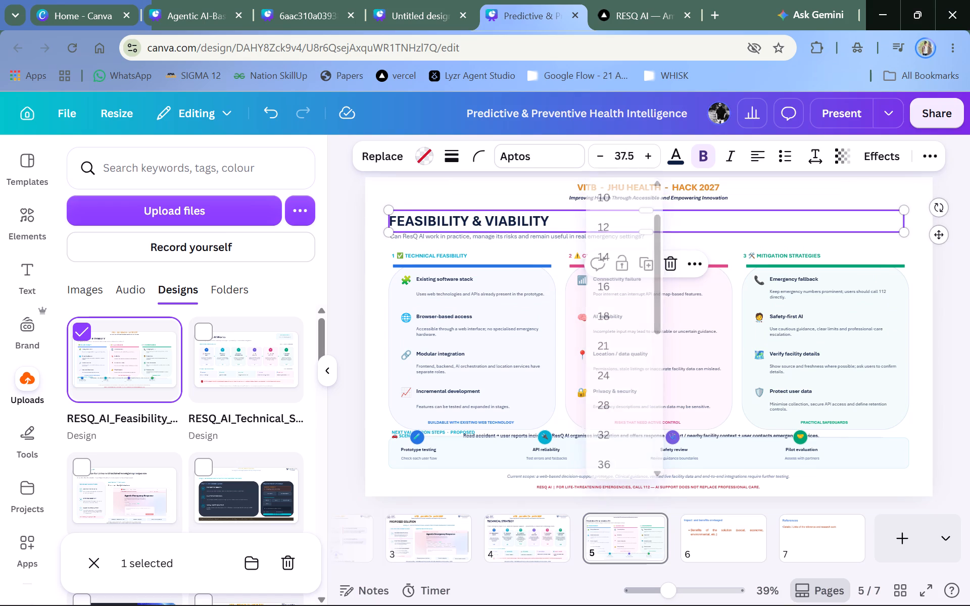
pyautogui.click(536, 165)
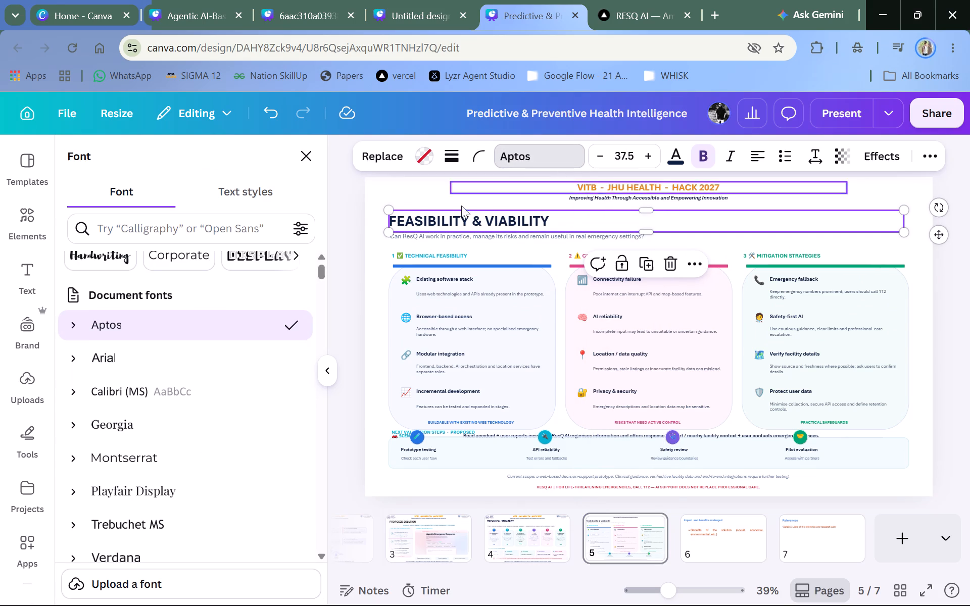
pyautogui.click(142, 445)
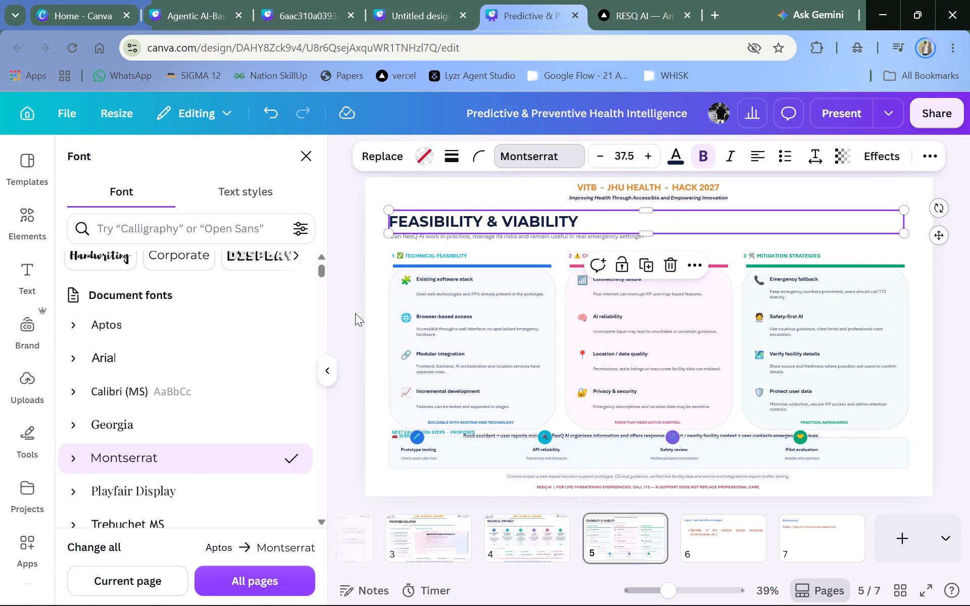
pyautogui.click(355, 313)
pyautogui.click(355, 313)
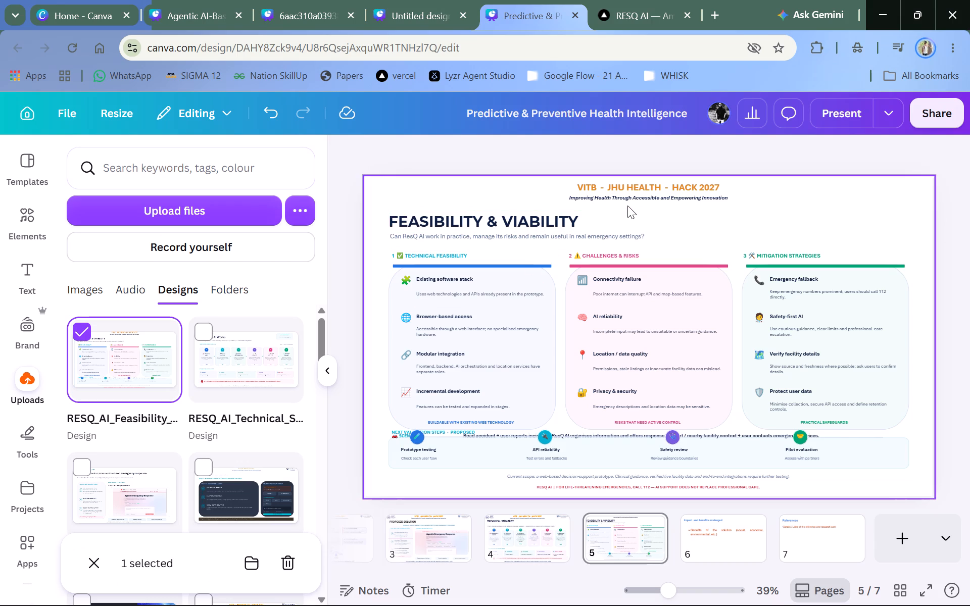
# Delete the imported "VITB - JHU HEALTH - HACK 2027" header and its "Improving Health" tagline from page 5.
pyautogui.click(626, 198)
pyautogui.press('BackSpace')
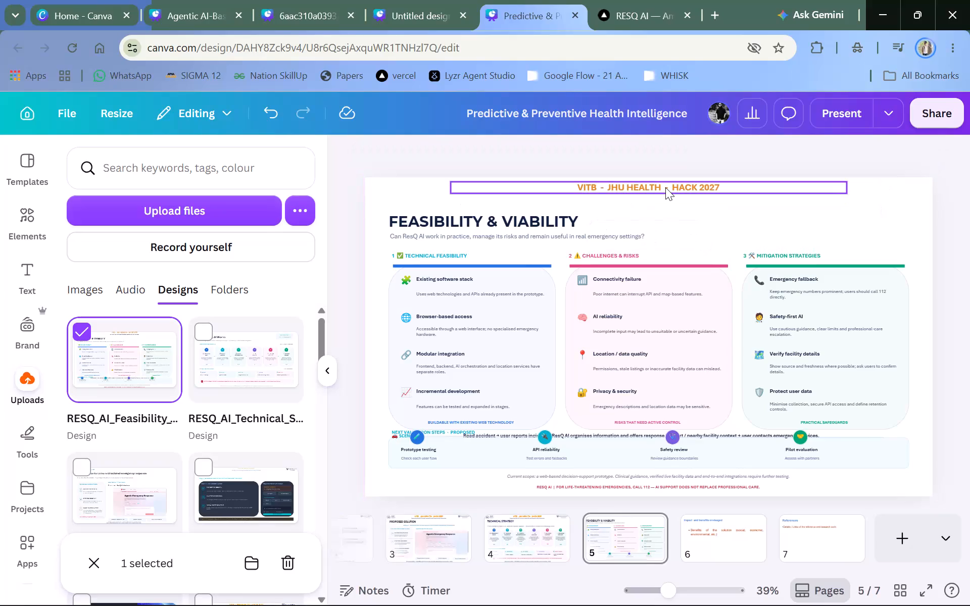
pyautogui.doubleClick(665, 187)
pyautogui.press('BackSpace')
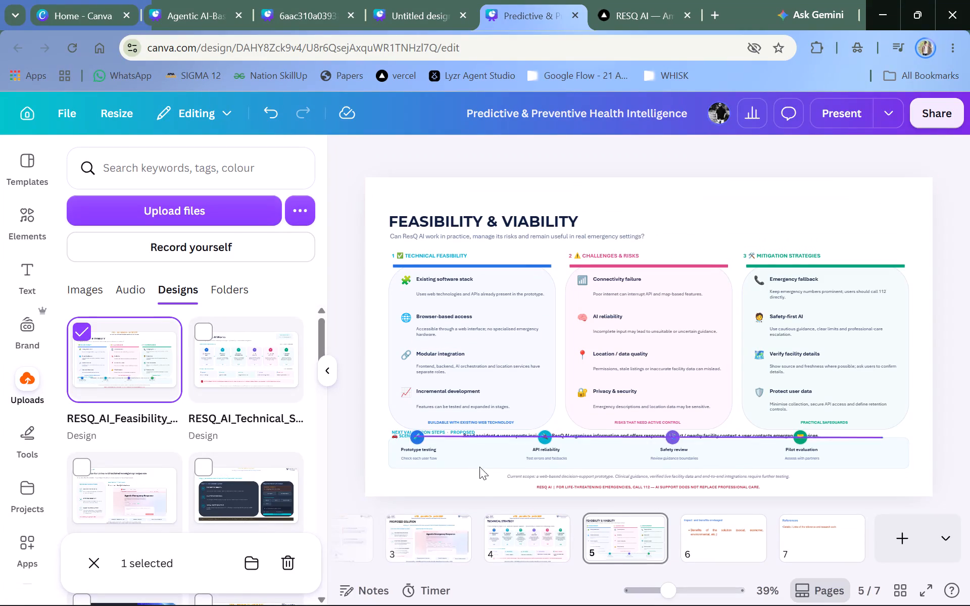
# Copy the orange "VITB - JHU HEALTH - HACK 2027" header from the Technical Strategy slide onto page 5.
pyautogui.doubleClick(529, 536)
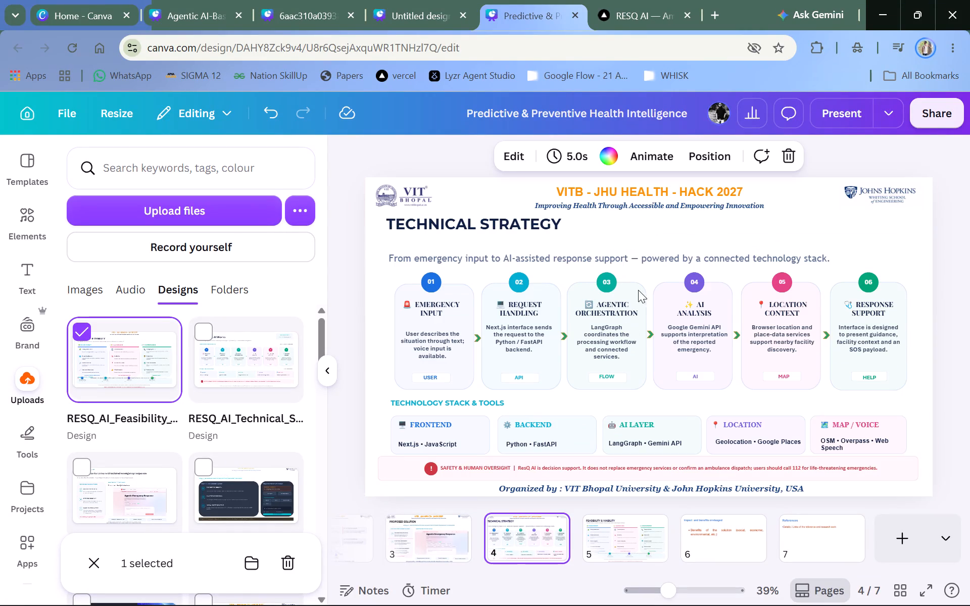
pyautogui.doubleClick(603, 190)
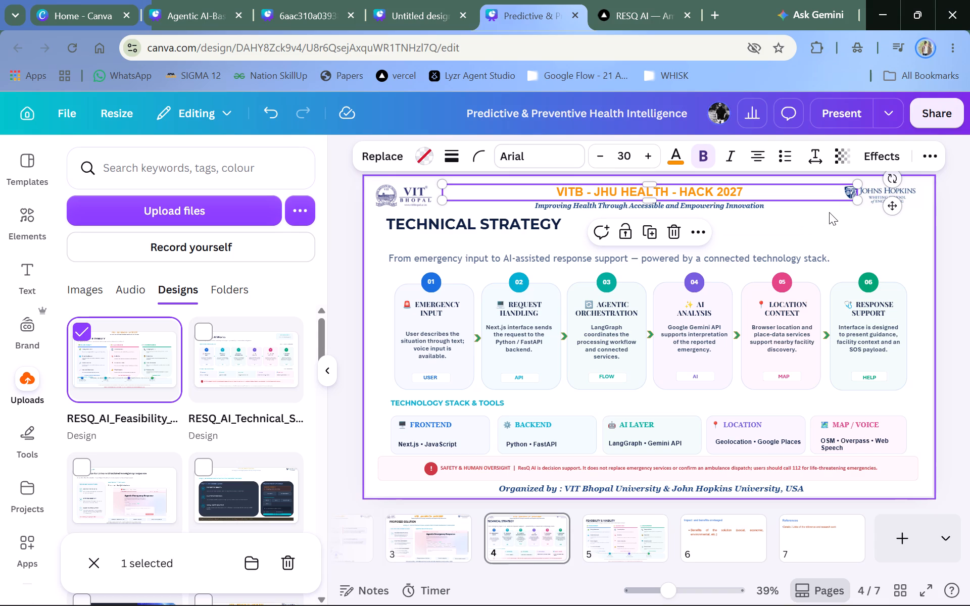
pyautogui.hotkey('ctrl', 'c')
pyautogui.click(636, 528)
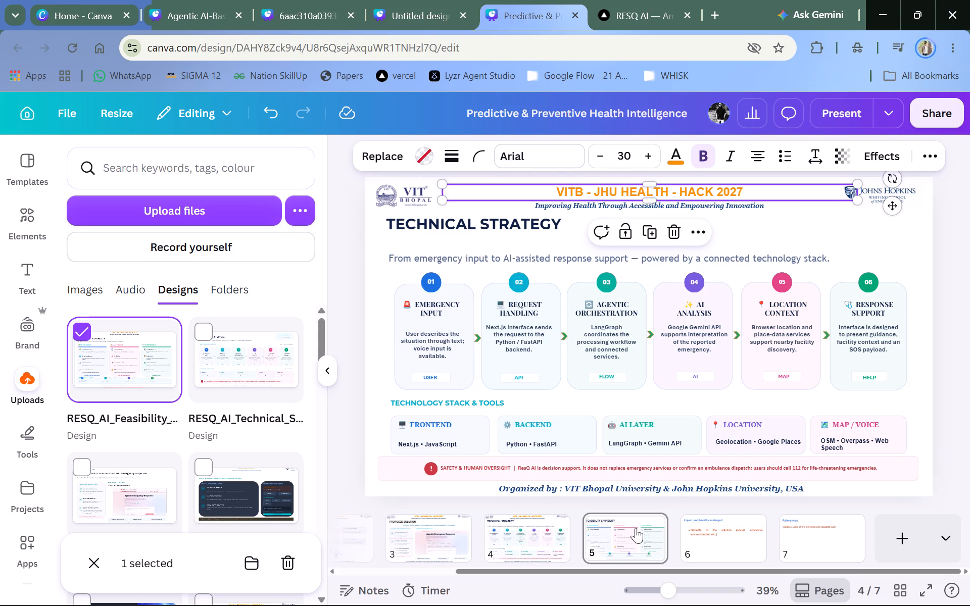
pyautogui.doubleClick(582, 201)
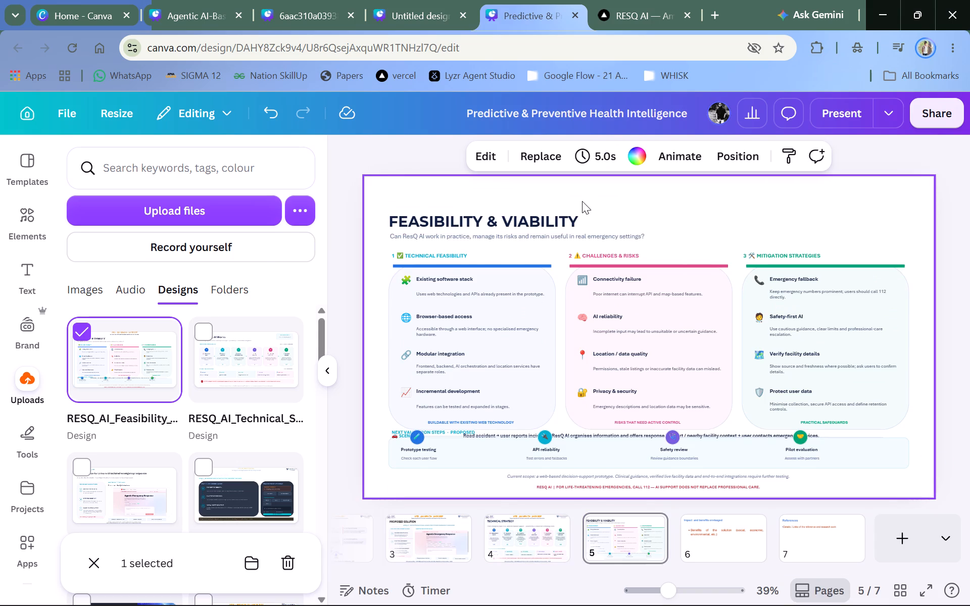
pyautogui.hotkey('ctrl', 'v')
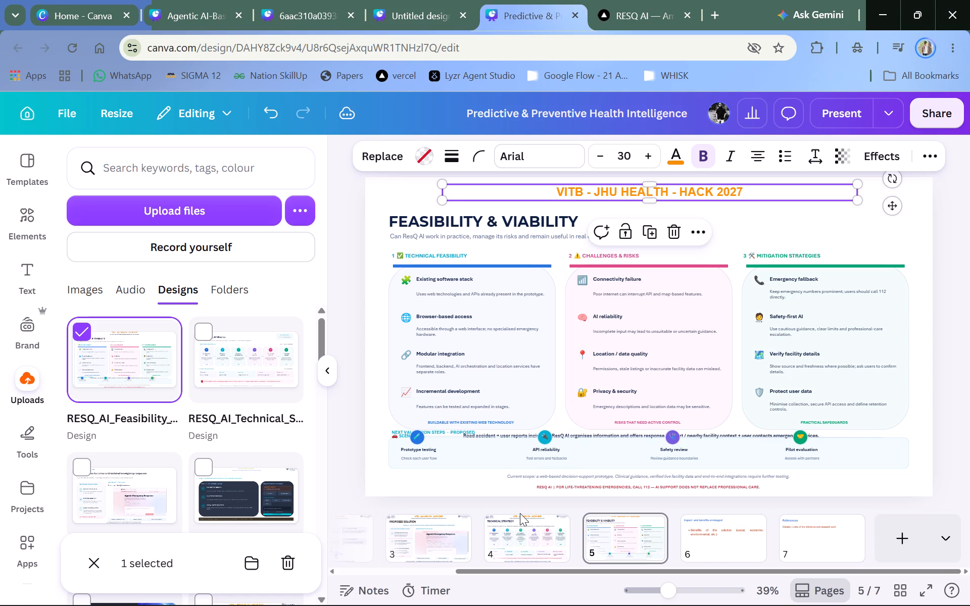
# Copy the "Improving Health Through Accessible and Empowering Innovation" tagline from the Technical Strategy slide onto page 5.
pyautogui.doubleClick(517, 522)
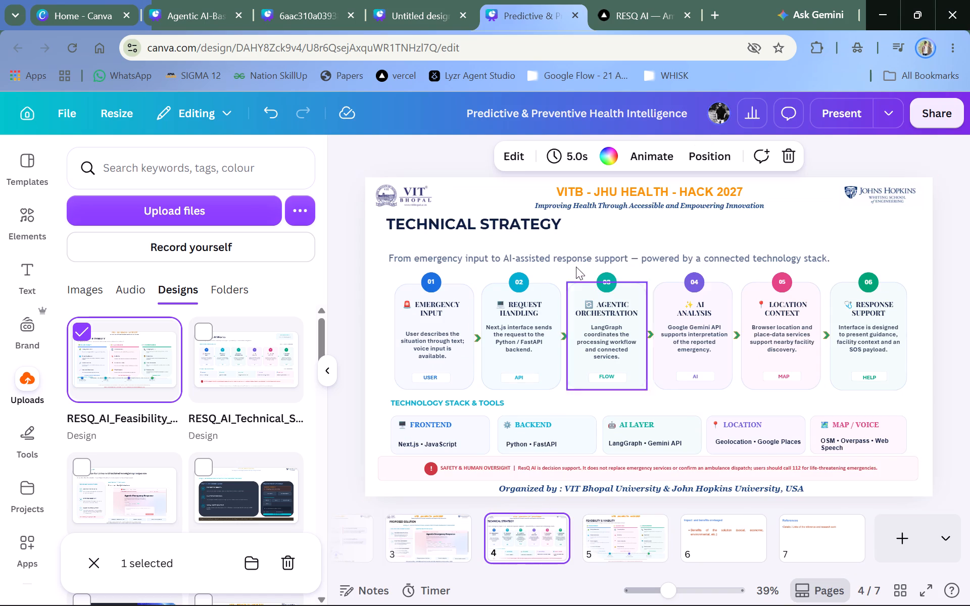
pyautogui.click(591, 202)
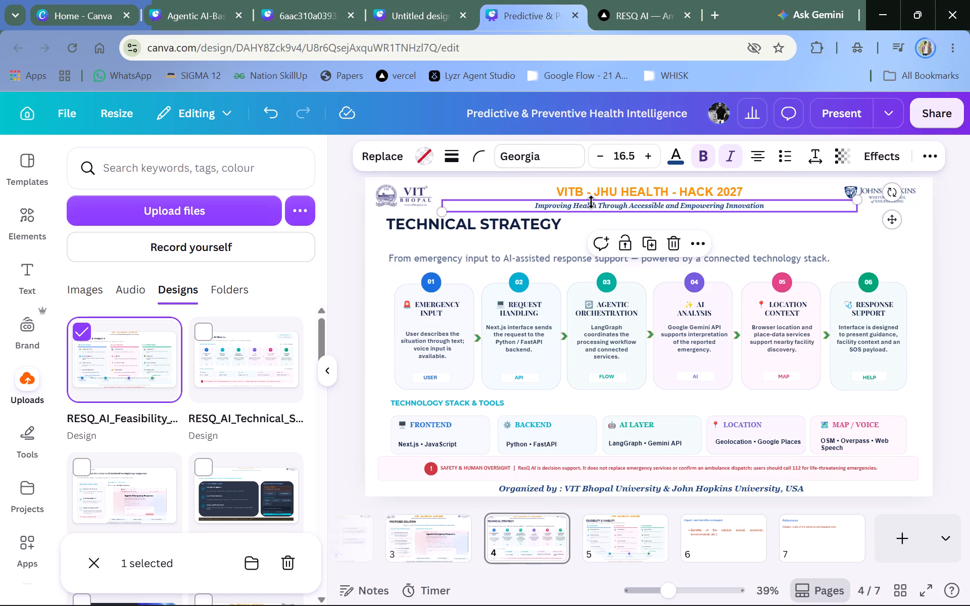
pyautogui.hotkey('ctrl', 'c')
pyautogui.doubleClick(640, 523)
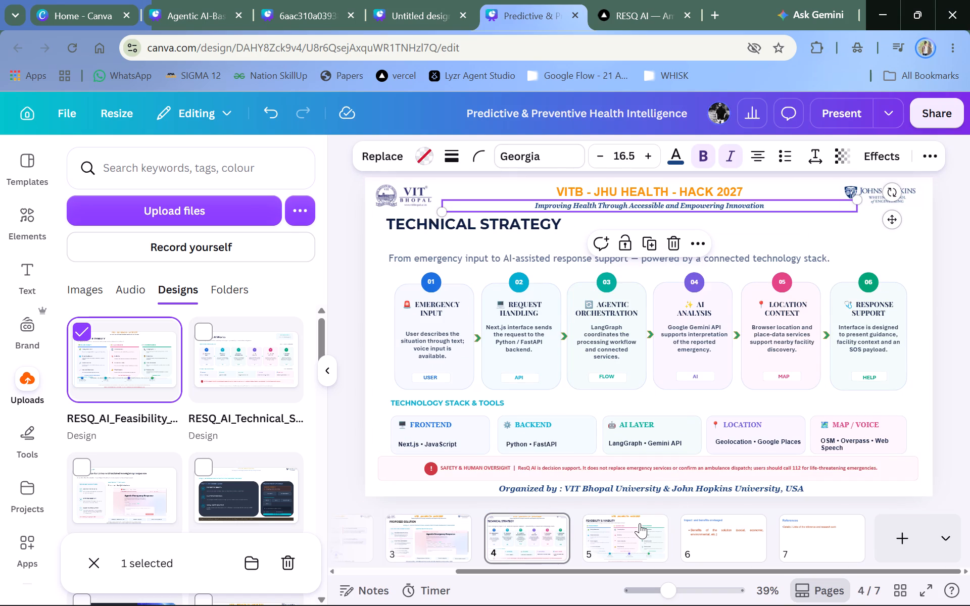
pyautogui.hotkey('ctrl', 'v')
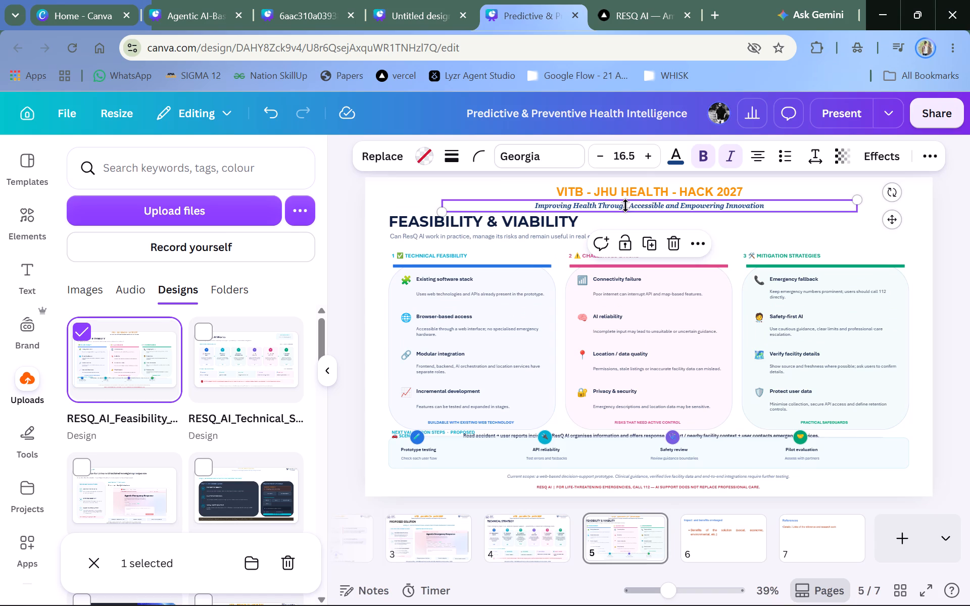
# Copy the VIT Bhopal logo from the Technical Strategy slide onto the Feasibility & Viability slide on page 5.
pyautogui.doubleClick(508, 543)
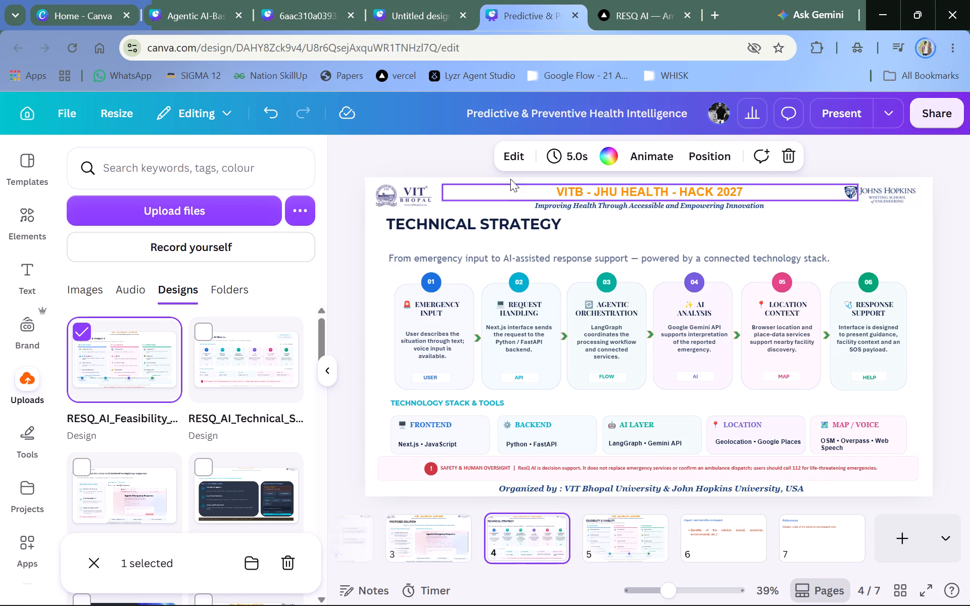
pyautogui.click(431, 204)
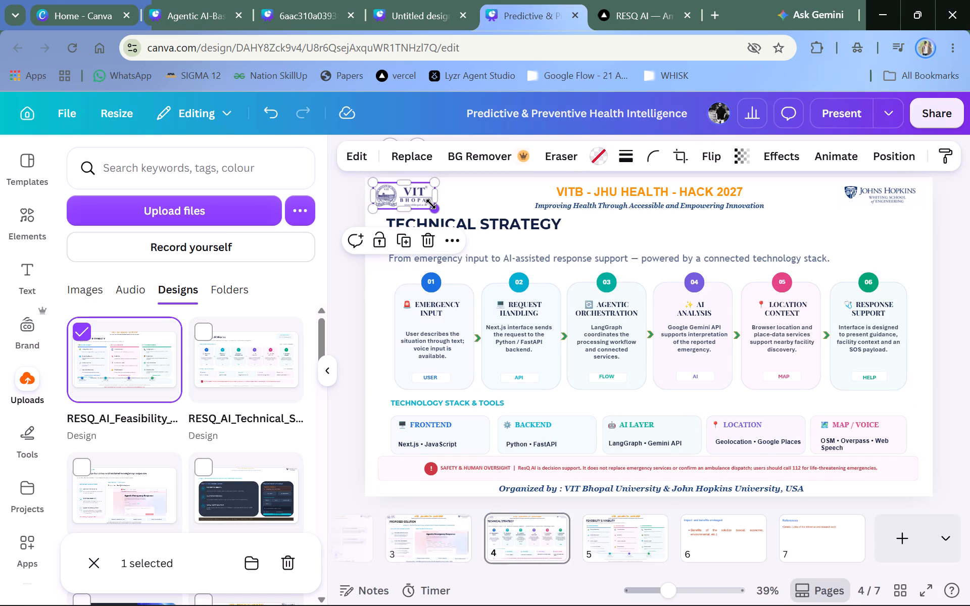
pyautogui.hotkey('ctrl', 'c')
pyautogui.click(609, 520)
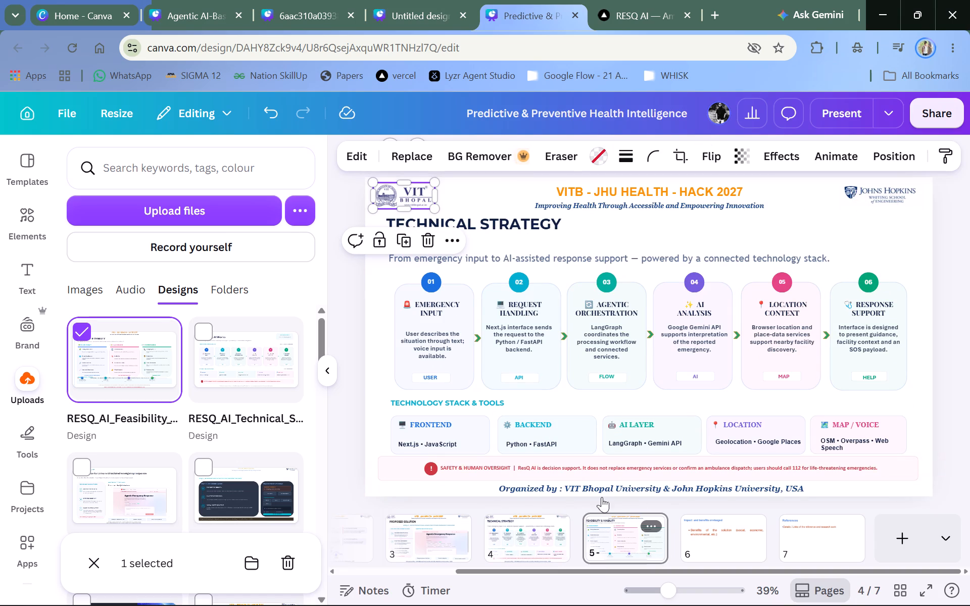
pyautogui.doubleClick(390, 181)
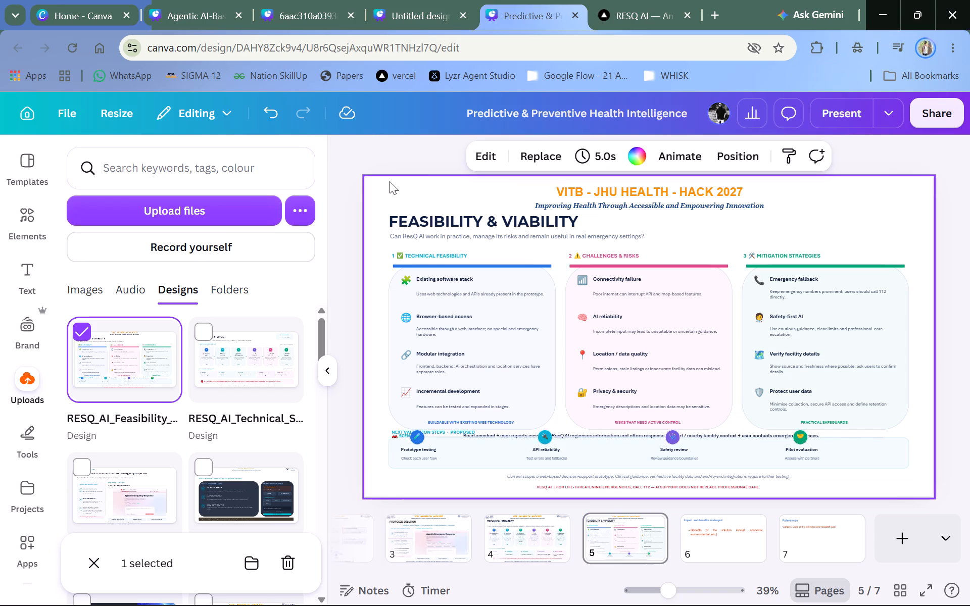
pyautogui.hotkey('ctrl', 'v')
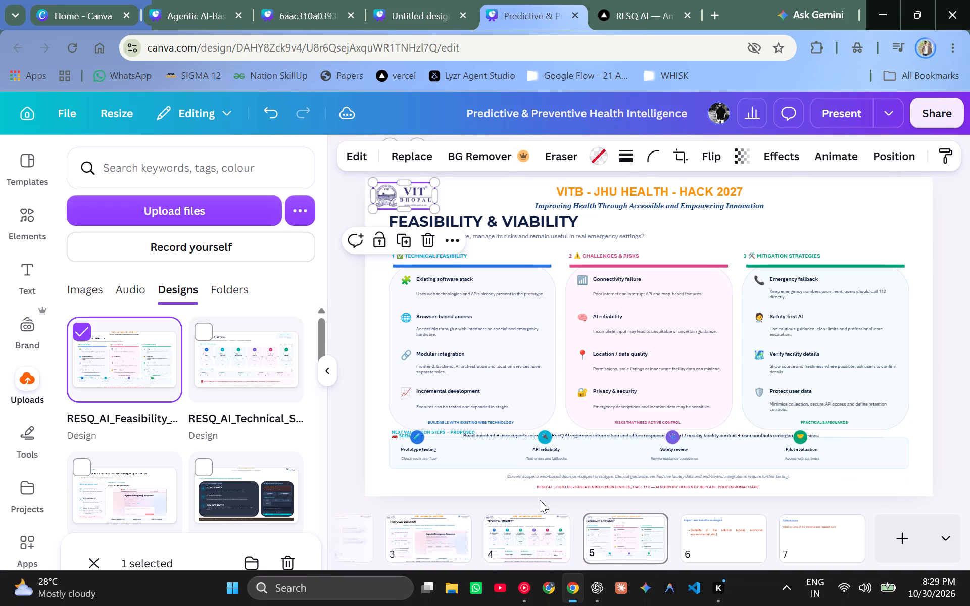
# Copy the Johns Hopkins Whiting School of Engineering logo from the Technical Strategy slide onto page 5.
pyautogui.click(531, 517)
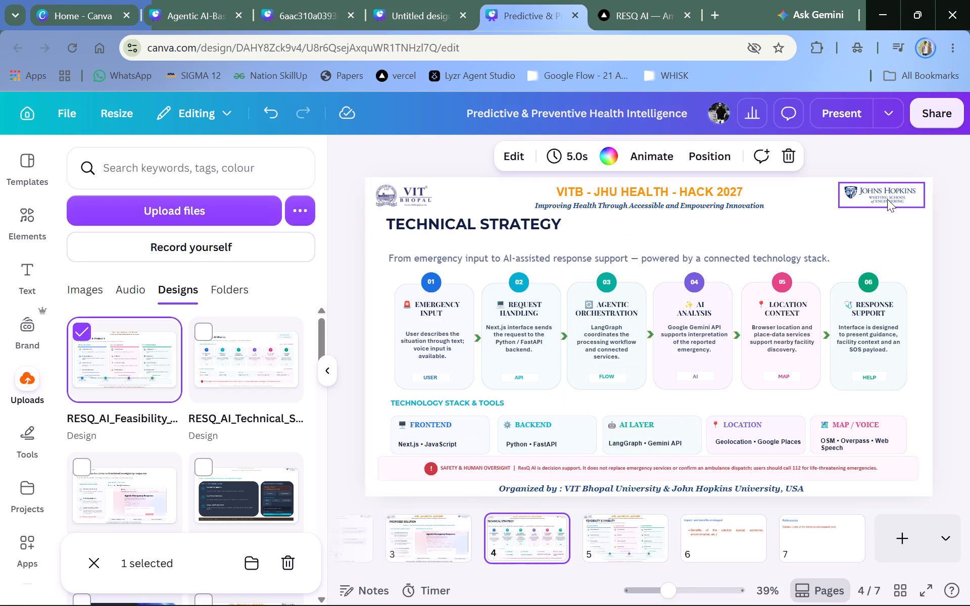
pyautogui.doubleClick(887, 199)
pyautogui.hotkey('ctrl', 'c')
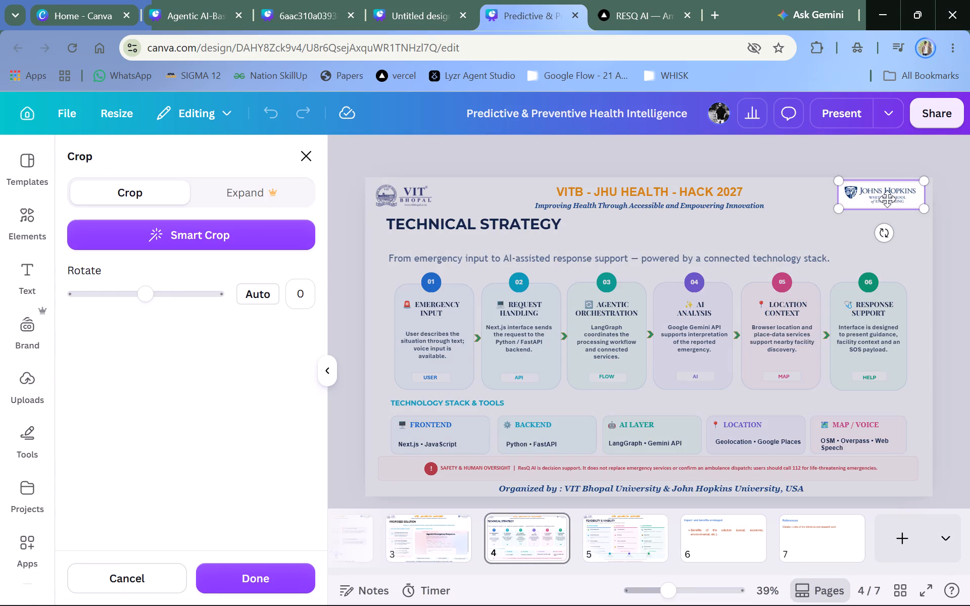
pyautogui.click(613, 531)
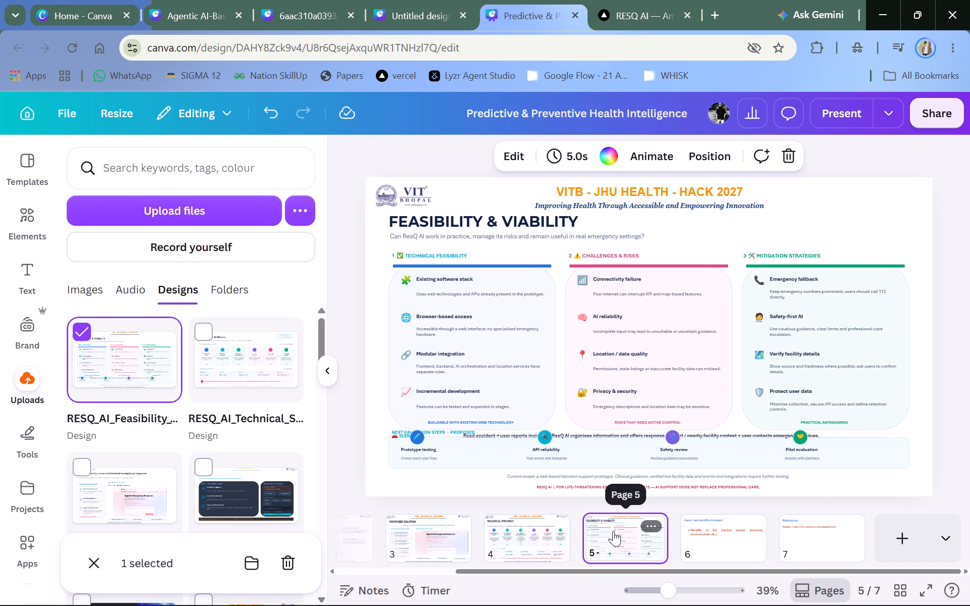
pyautogui.doubleClick(905, 218)
pyautogui.hotkey('ctrl', 'v')
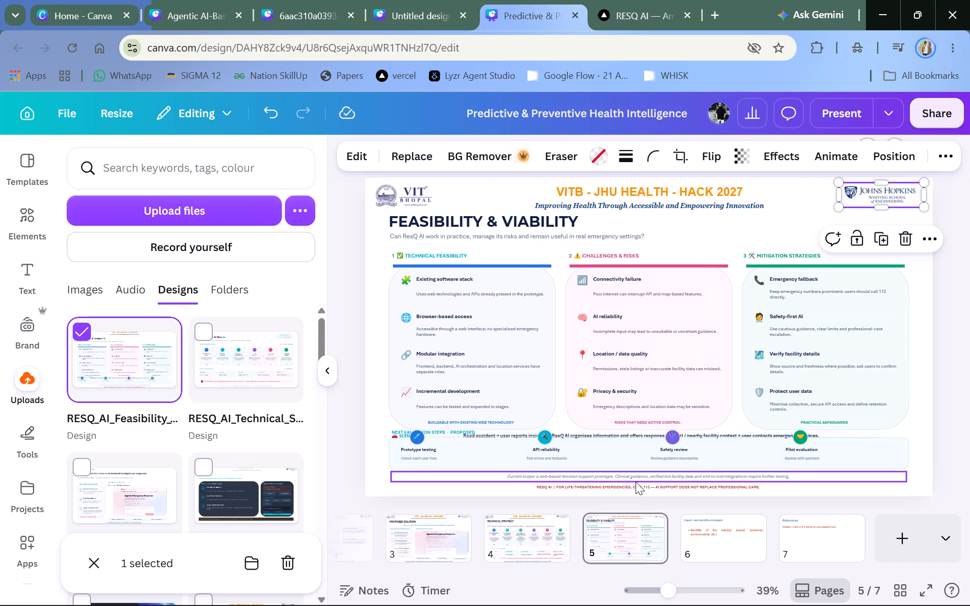
# Delete the red "RESQ AI | FOR LIFE-THREATENING EMERGENCIES" line and the italic "Current scope" note at the bottom of page 5.
pyautogui.doubleClick(563, 487)
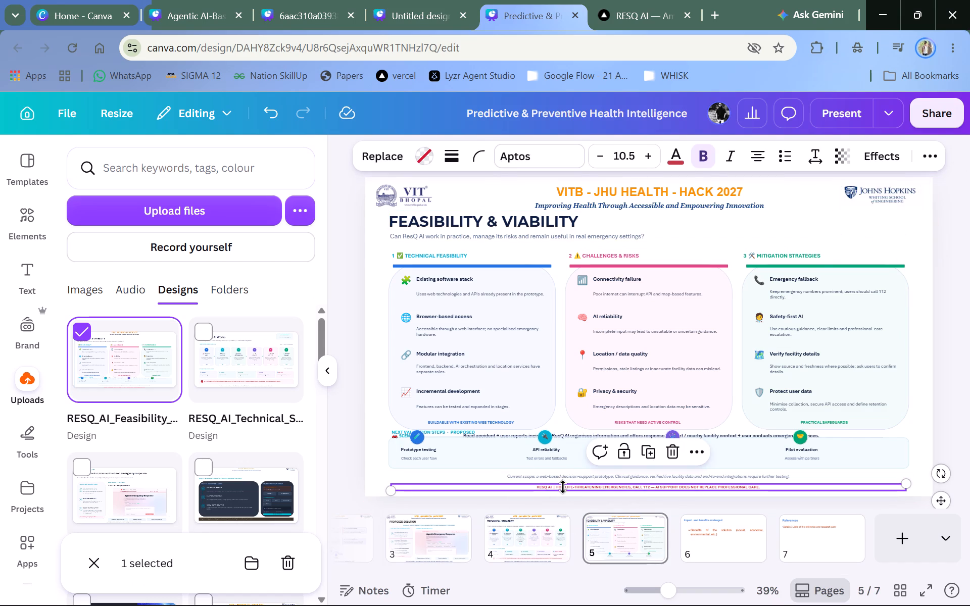
pyautogui.press('BackSpace')
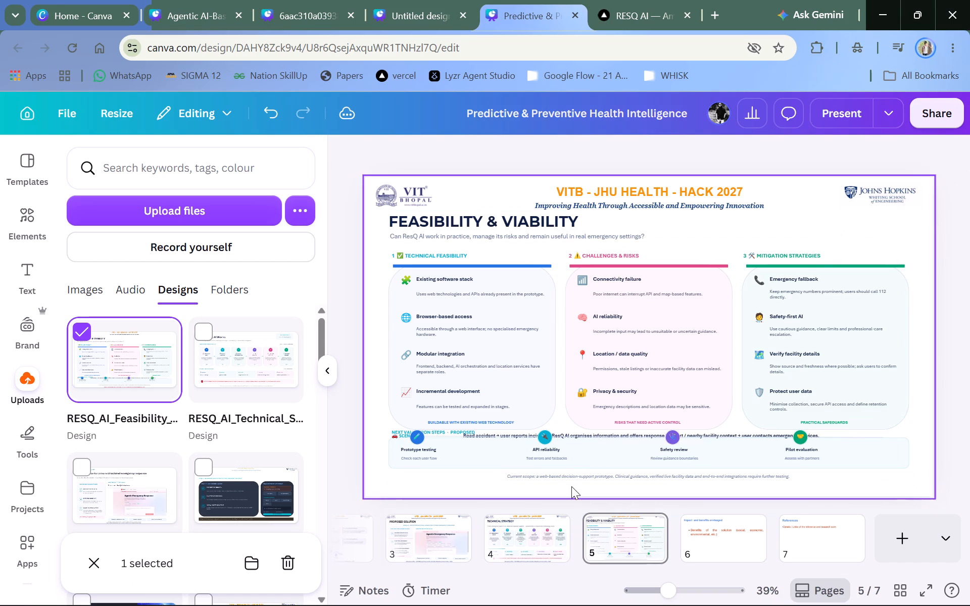
pyautogui.doubleClick(567, 477)
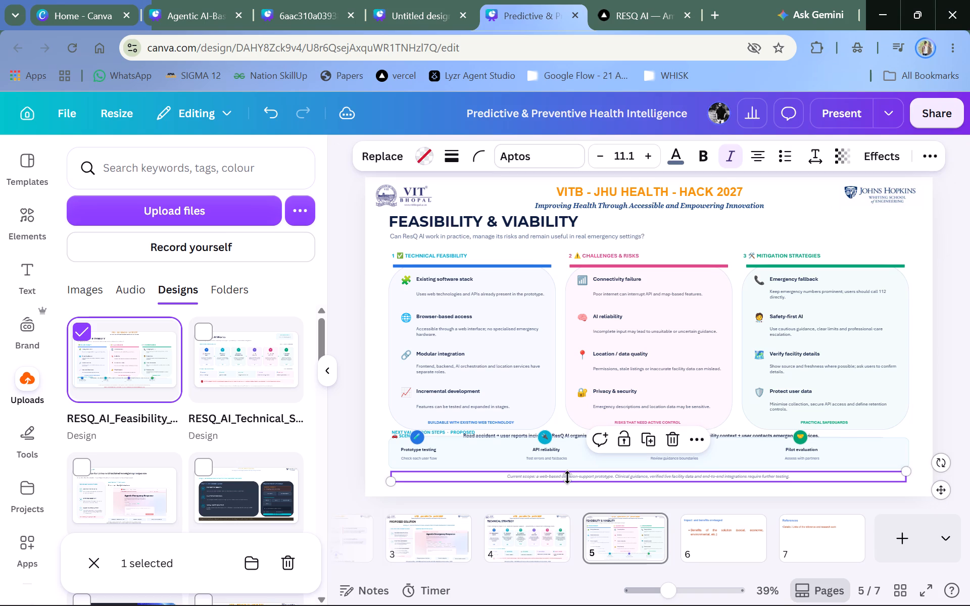
pyautogui.press('BackSpace')
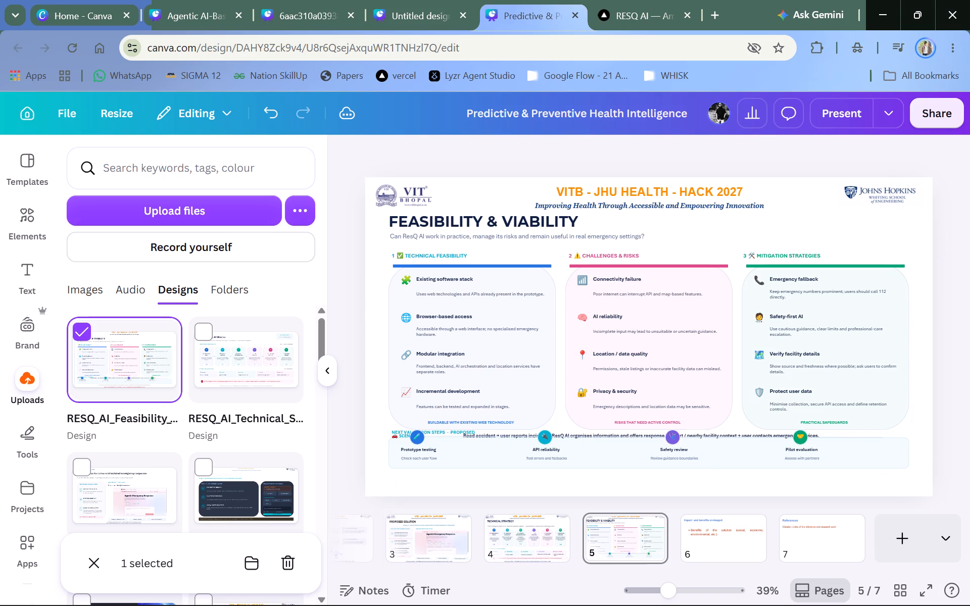
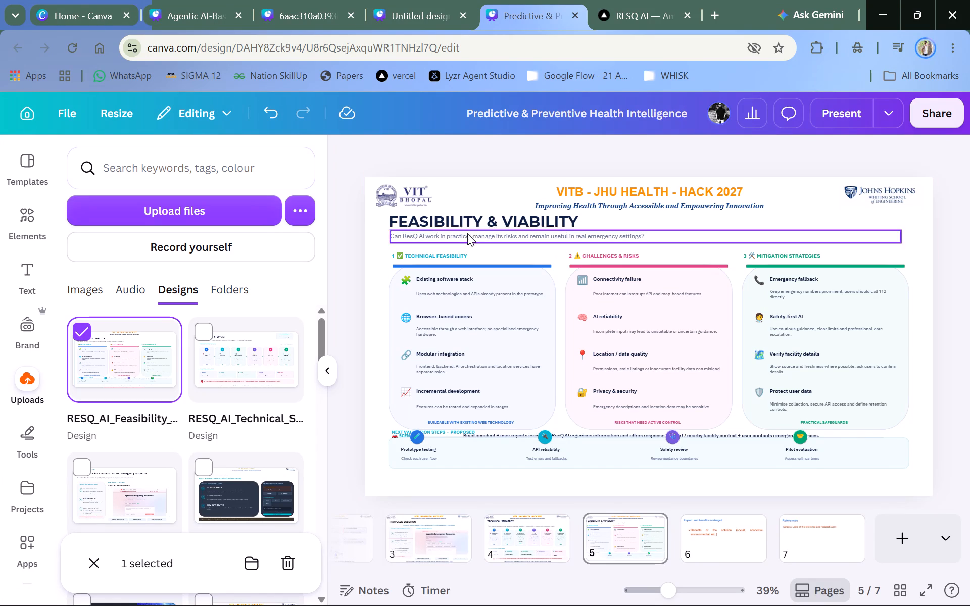
# Copy the "Organized by : VIT Bhopal University & John Hopkins University, USA" footer from the Technical Strategy slide onto page 5.
pyautogui.doubleClick(505, 529)
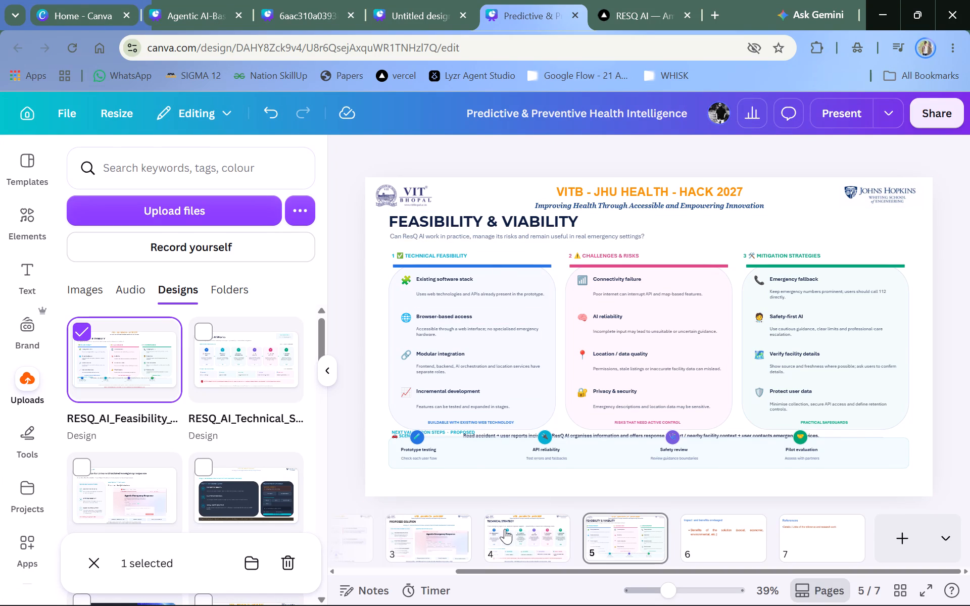
pyautogui.click(647, 535)
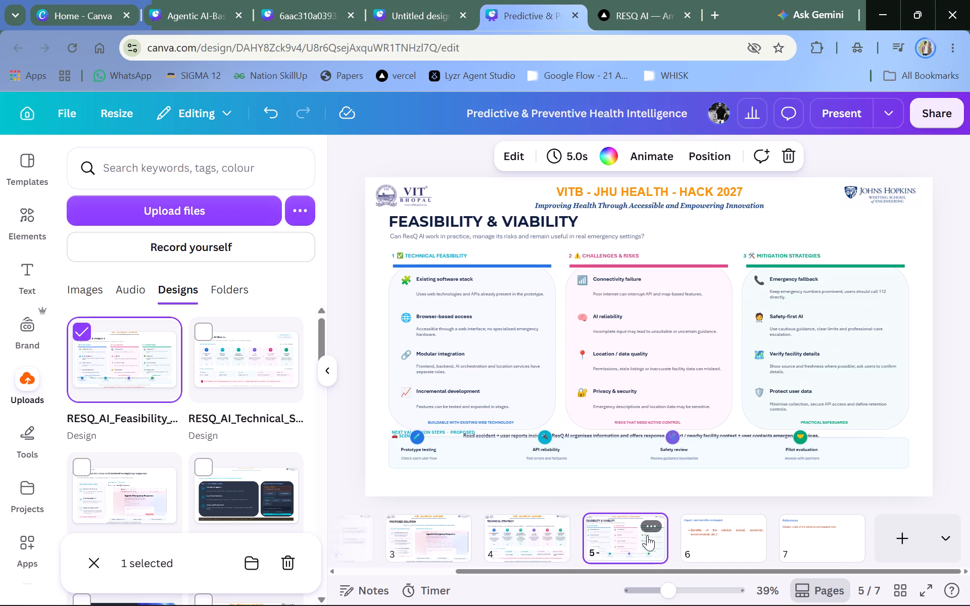
pyautogui.doubleClick(533, 537)
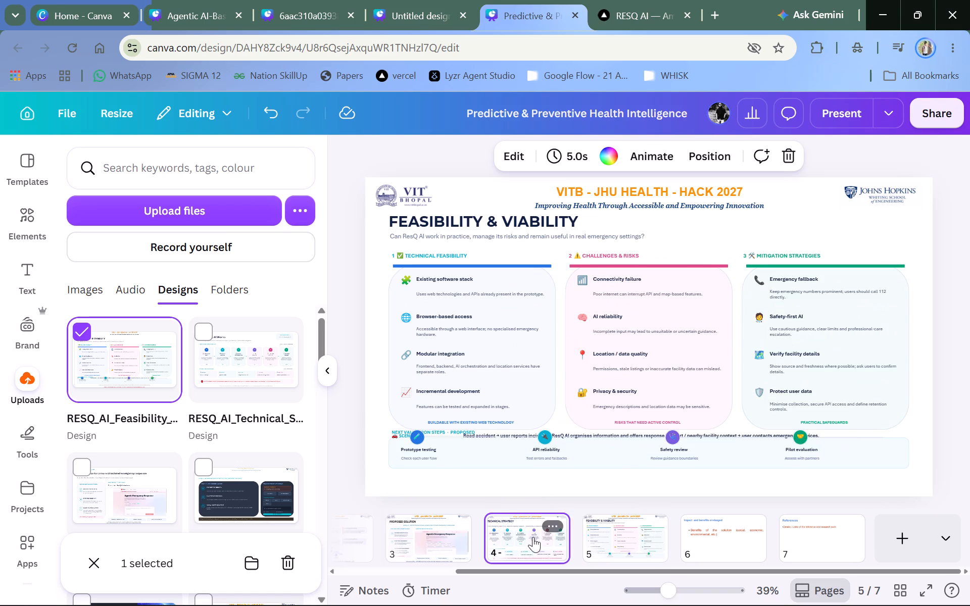
pyautogui.click(588, 488)
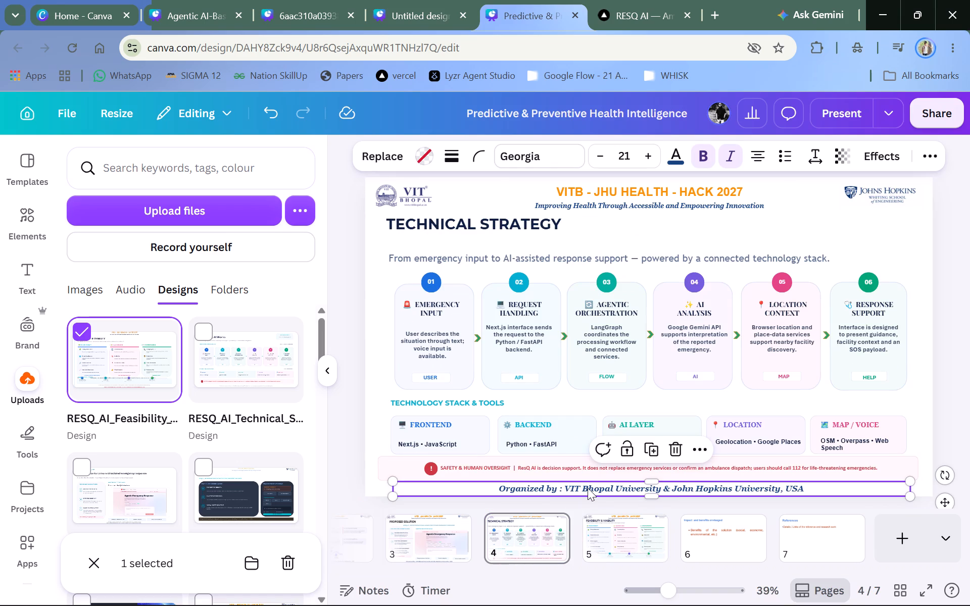
pyautogui.hotkey('ctrl', 'c')
pyautogui.press('shift+super+F23')
pyautogui.press('shift+super+F23')
pyautogui.tripleClick(611, 523)
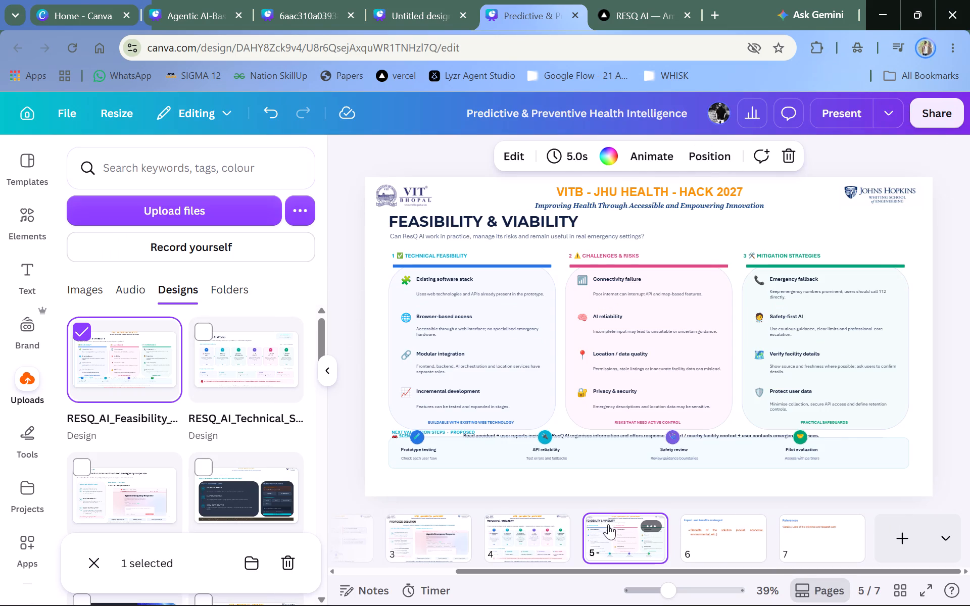
pyautogui.hotkey('ctrl', 'v')
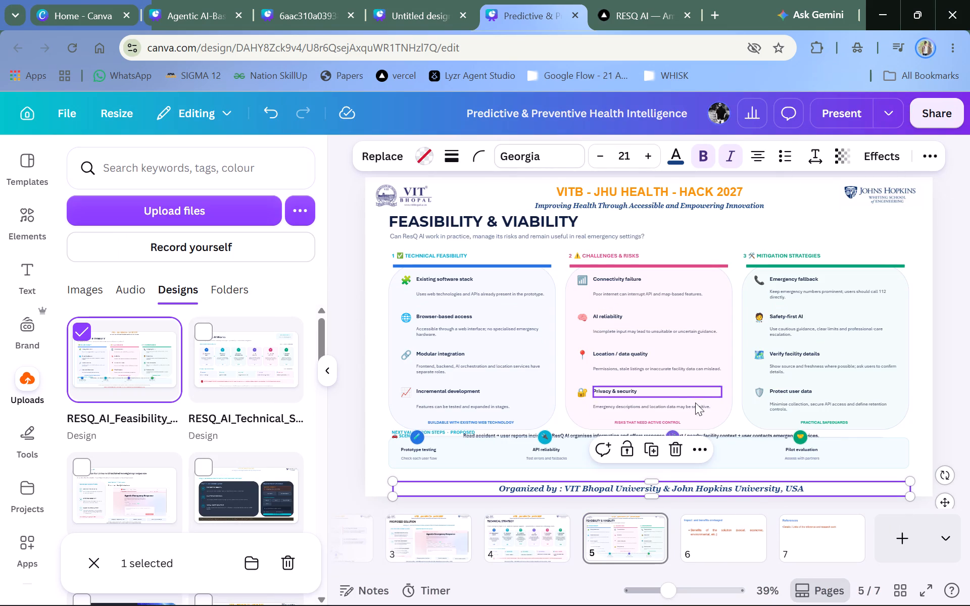
pyautogui.click(947, 409)
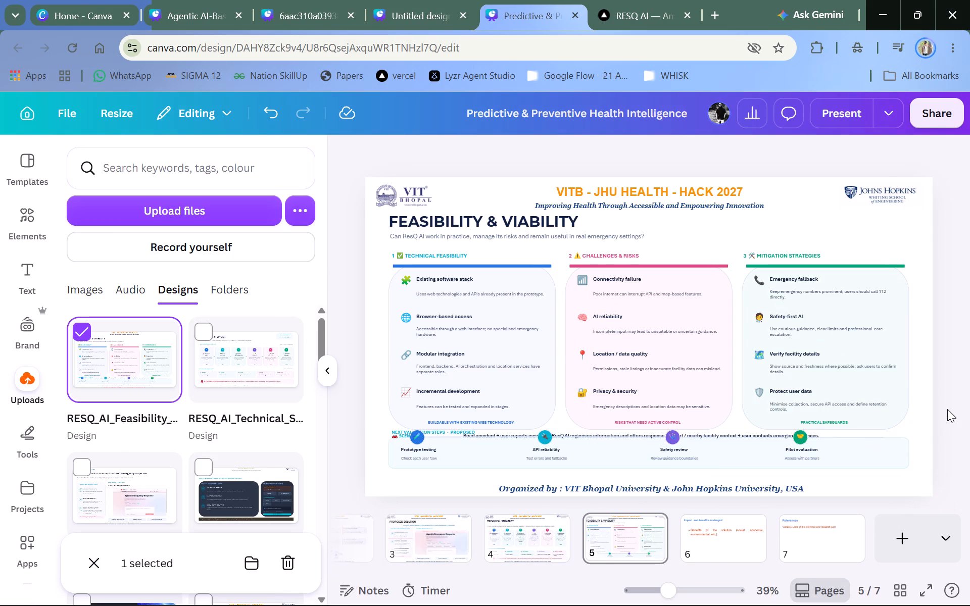
# Change the text colour of the "Can ResQ AI work in practice" subtitle on page 5 to a dark slate blue.
pyautogui.doubleClick(503, 238)
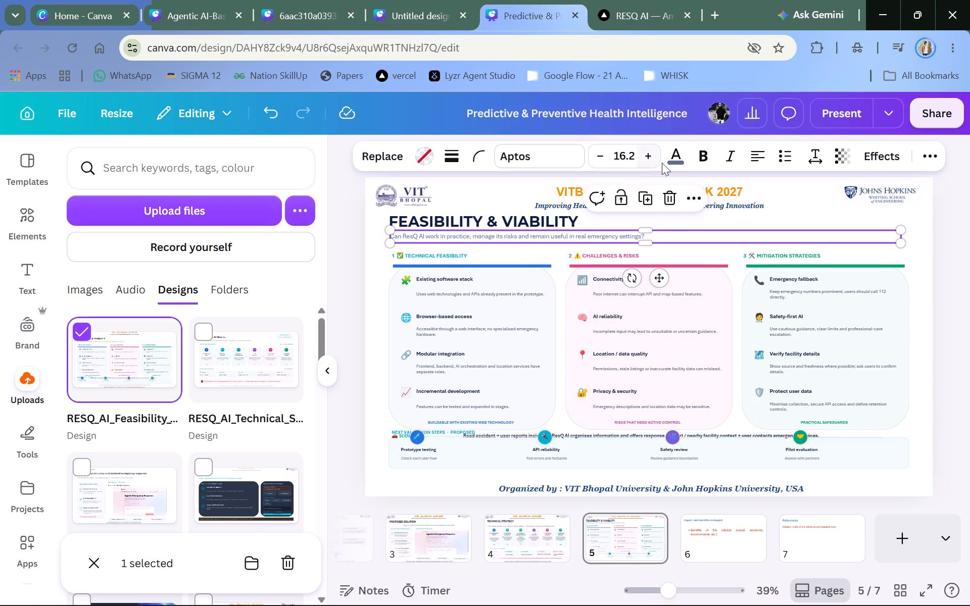
pyautogui.doubleClick(682, 154)
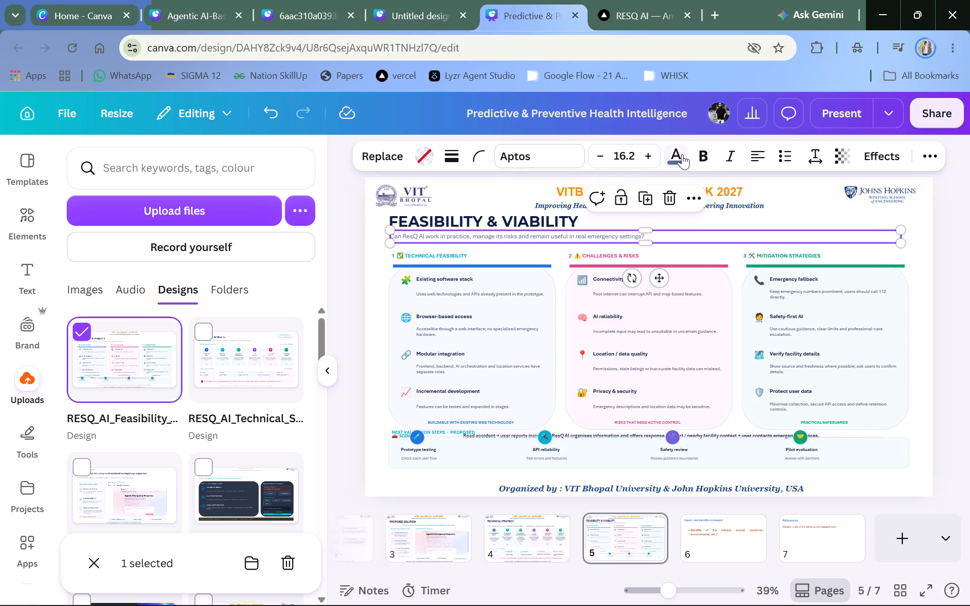
pyautogui.click(682, 154)
pyautogui.click(257, 304)
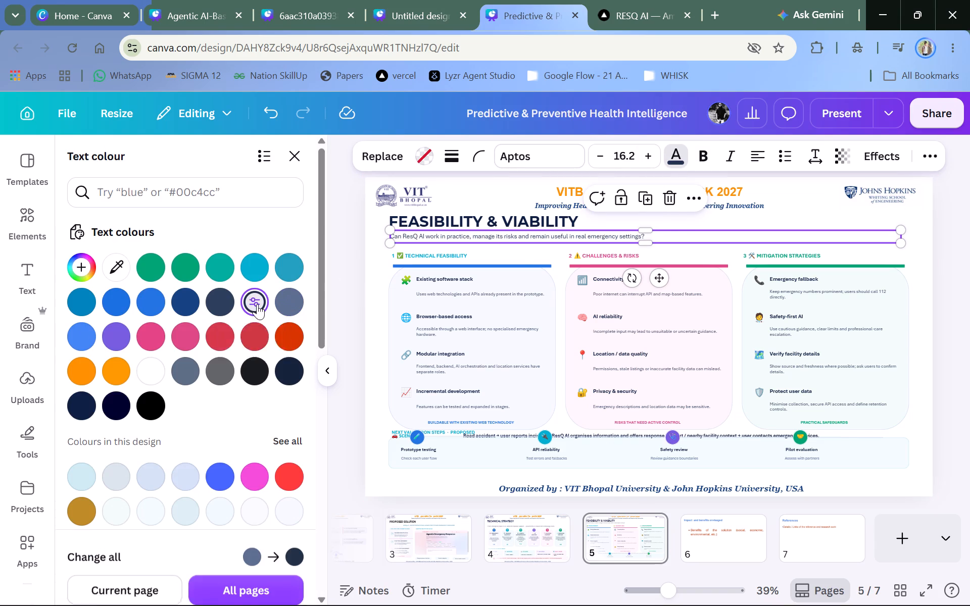
pyautogui.click(257, 304)
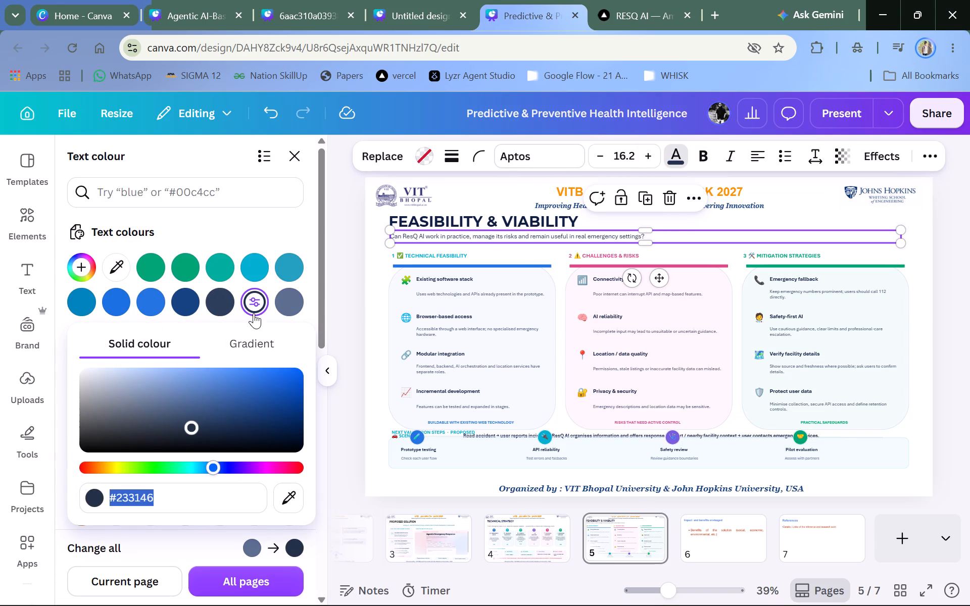
pyautogui.click(228, 294)
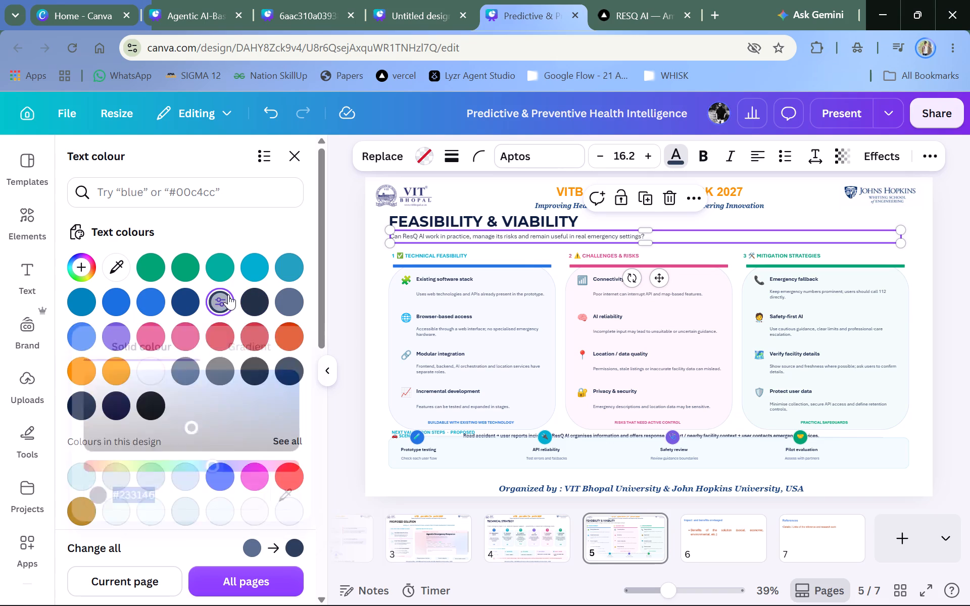
pyautogui.tripleClick(345, 292)
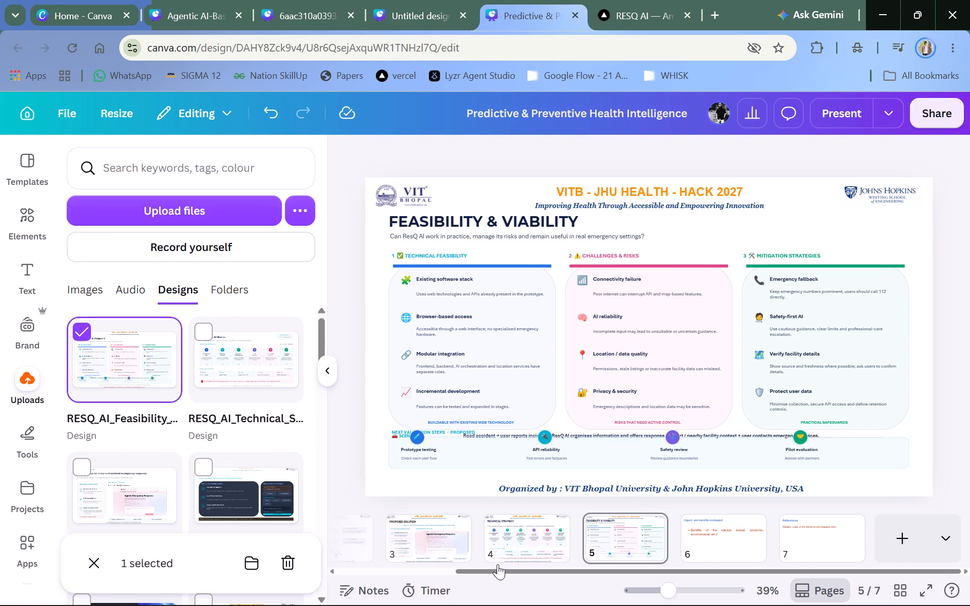
# Set the page 5 subtitle to Trebuchet MS at size 25, matching the subtitle on the Technical Strategy slide.
pyautogui.doubleClick(510, 534)
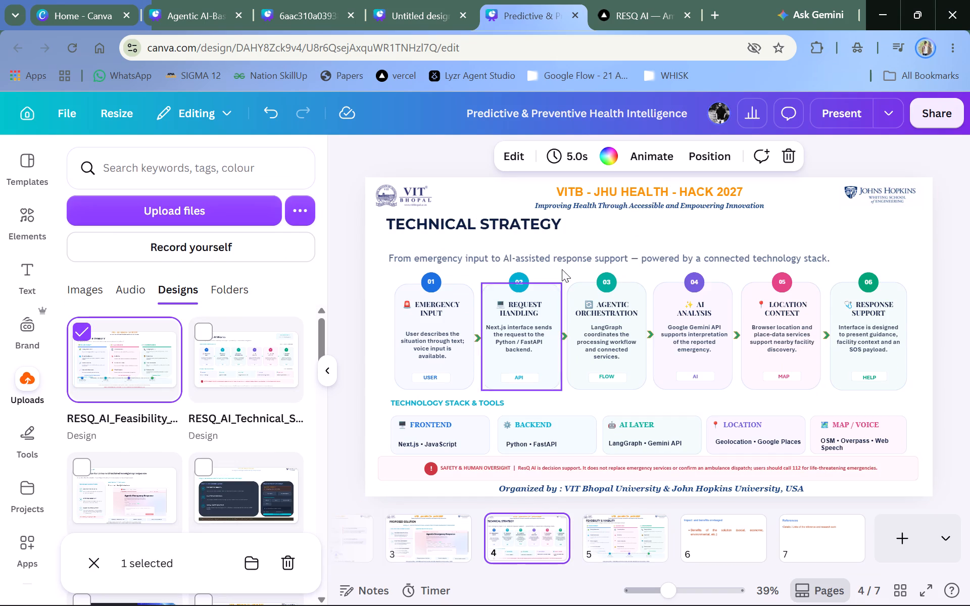
pyautogui.doubleClick(623, 527)
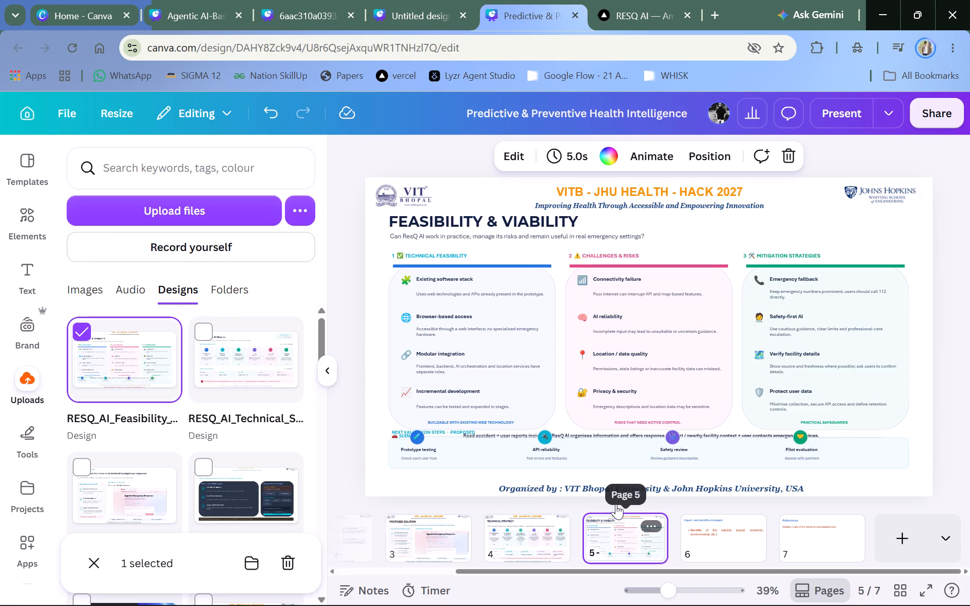
pyautogui.doubleClick(521, 528)
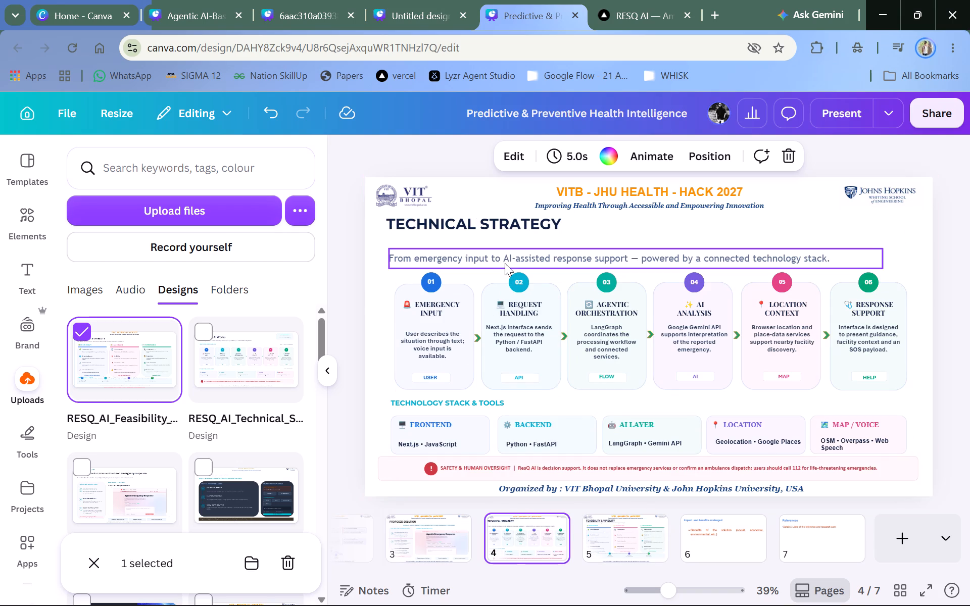
pyautogui.doubleClick(505, 263)
pyautogui.doubleClick(608, 549)
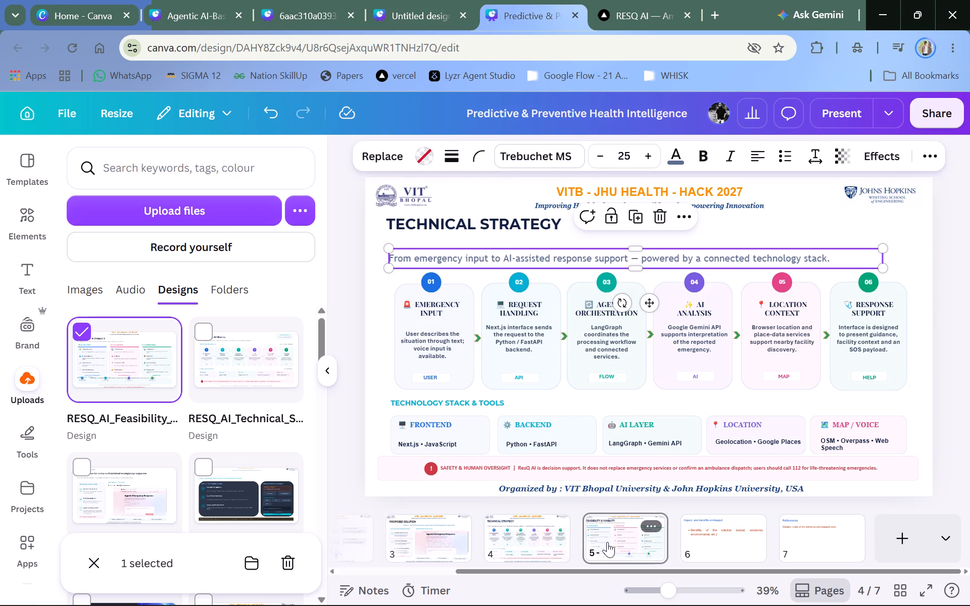
pyautogui.click(473, 241)
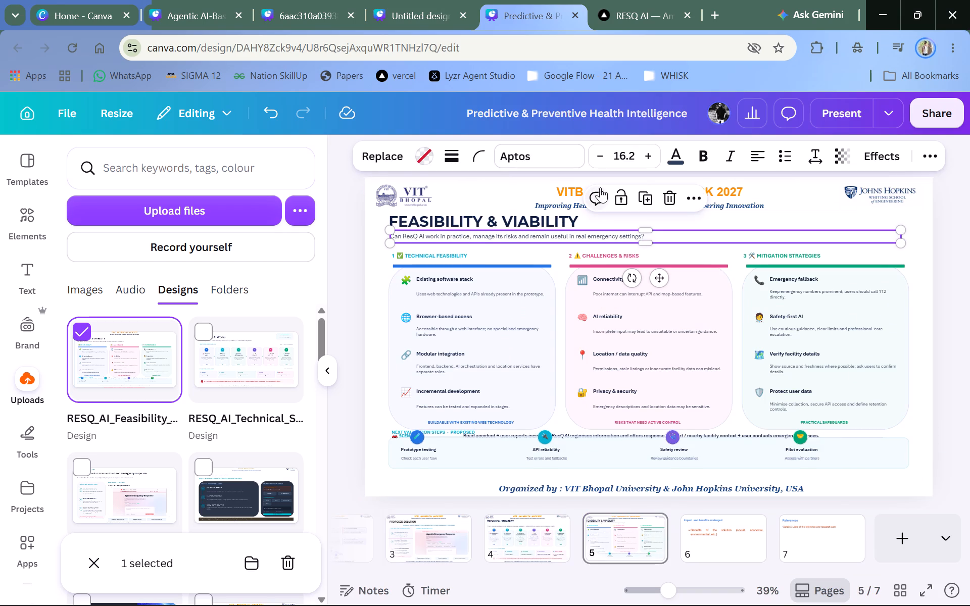
pyautogui.click(633, 166)
pyautogui.write('25')
pyautogui.press('Return')
pyautogui.doubleClick(523, 155)
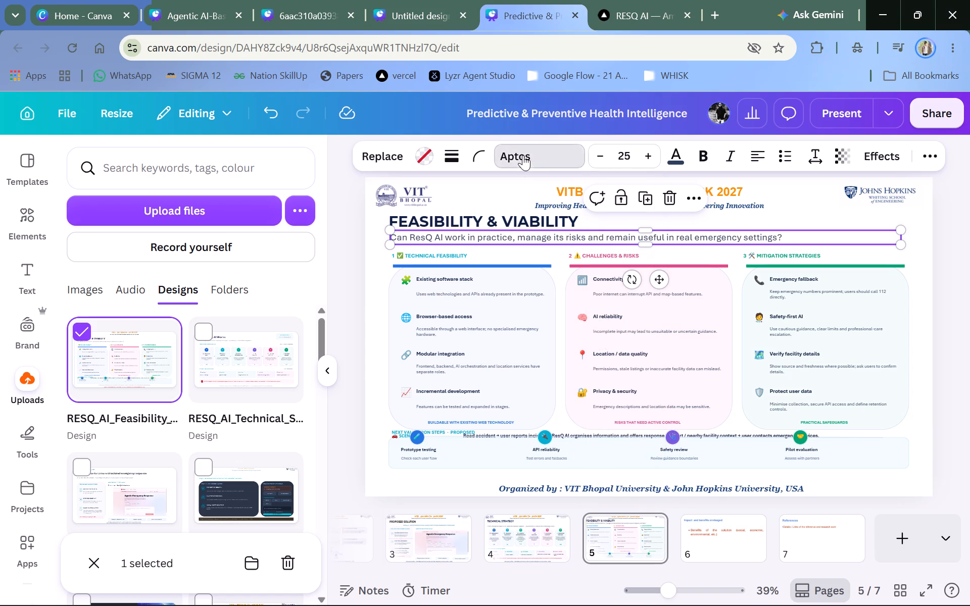
pyautogui.click(523, 155)
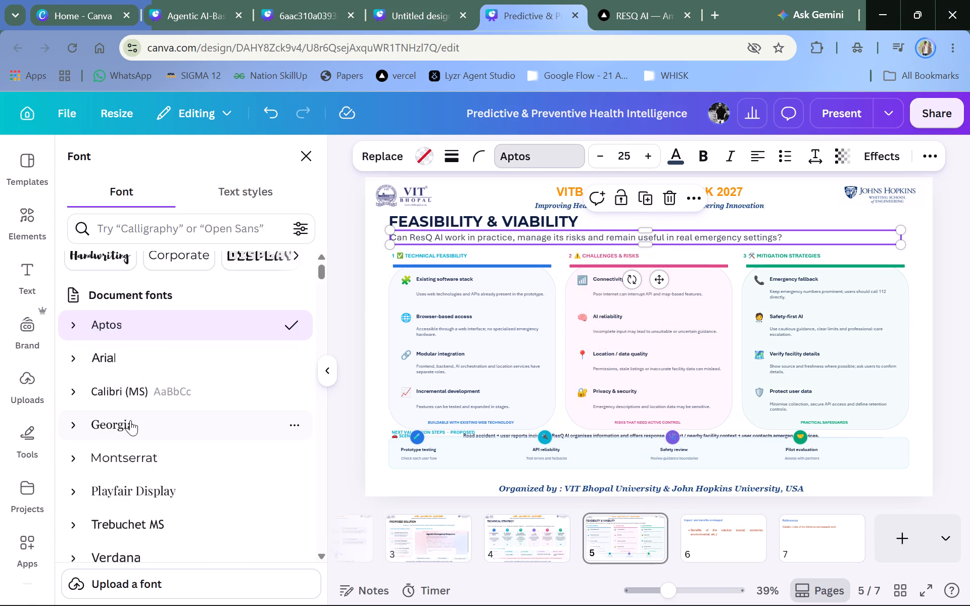
pyautogui.click(174, 521)
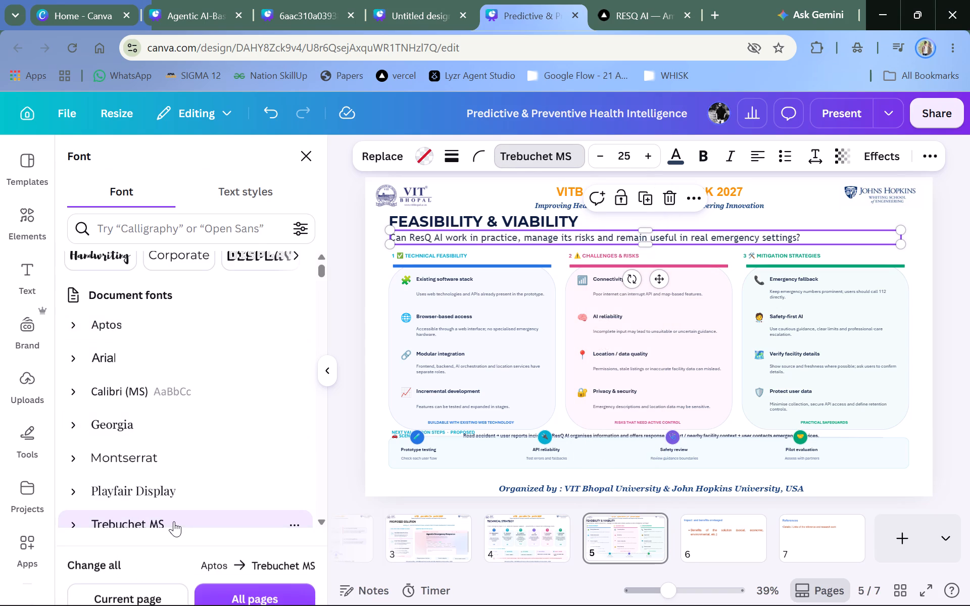
pyautogui.doubleClick(342, 329)
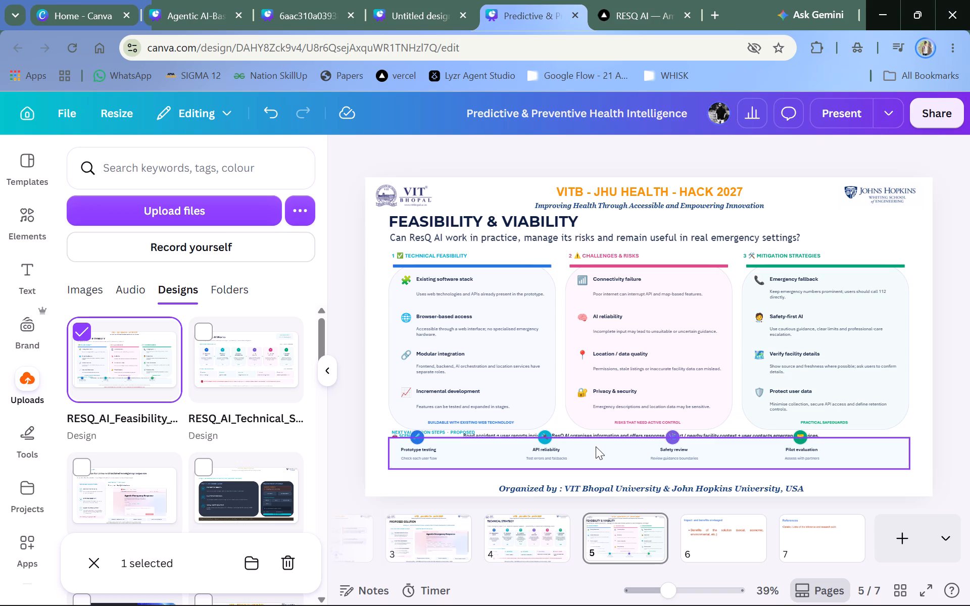
# Move the pale blue background box of the validation steps down to just above the "Organized by" footer.
pyautogui.moveTo(604, 446); pyautogui.dragTo(609, 456)
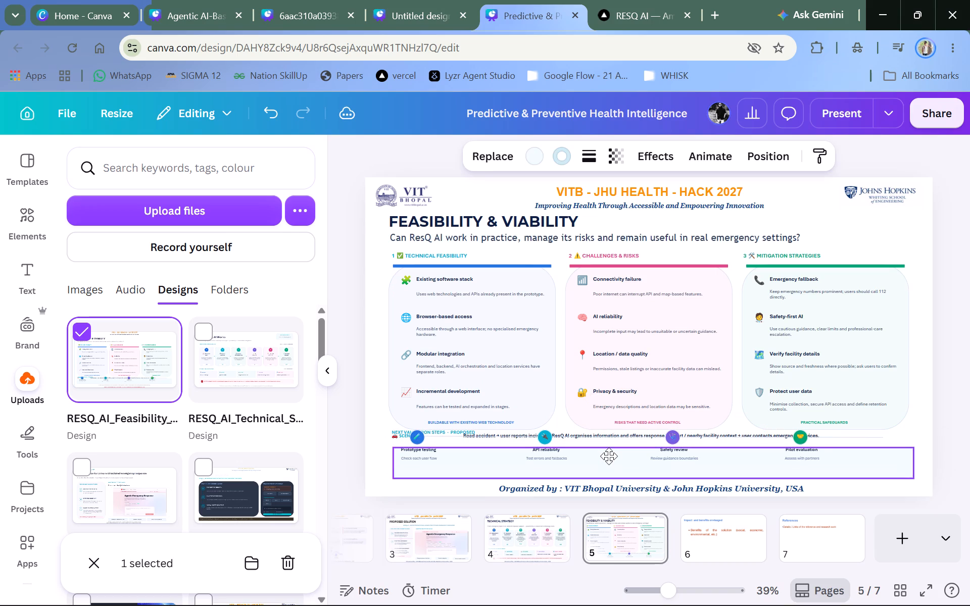
pyautogui.moveTo(609, 456); pyautogui.dragTo(608, 462)
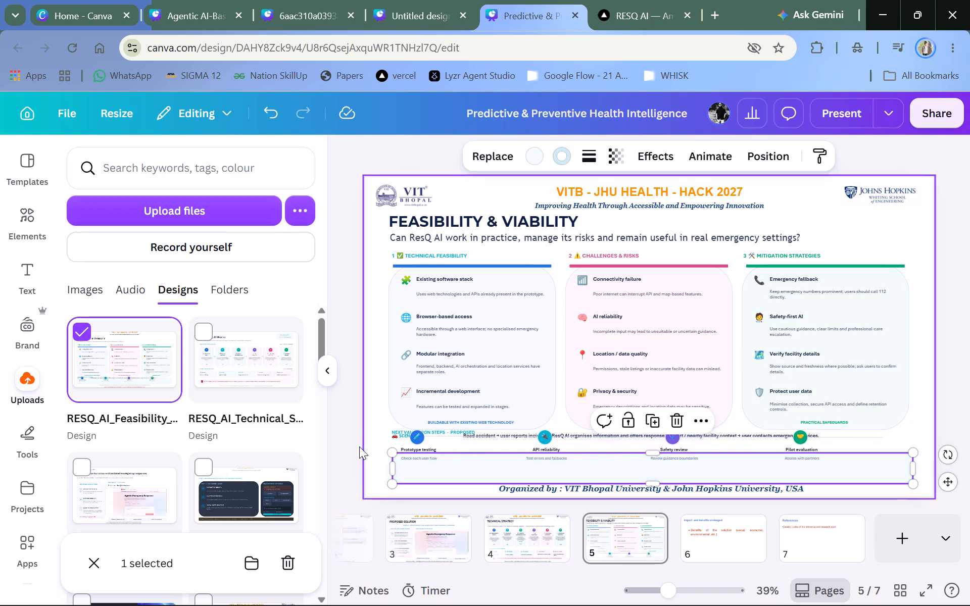
pyautogui.doubleClick(338, 446)
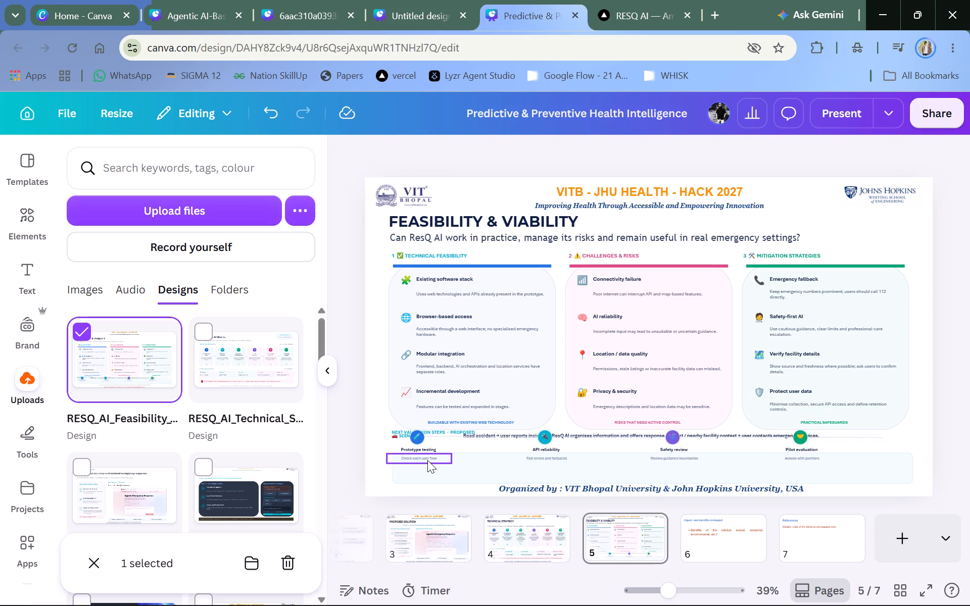
# Move the "Prototype testing" heading, its "Check each user flow" caption, icon and blue circle down into the pale blue box.
pyautogui.moveTo(424, 457); pyautogui.dragTo(428, 459)
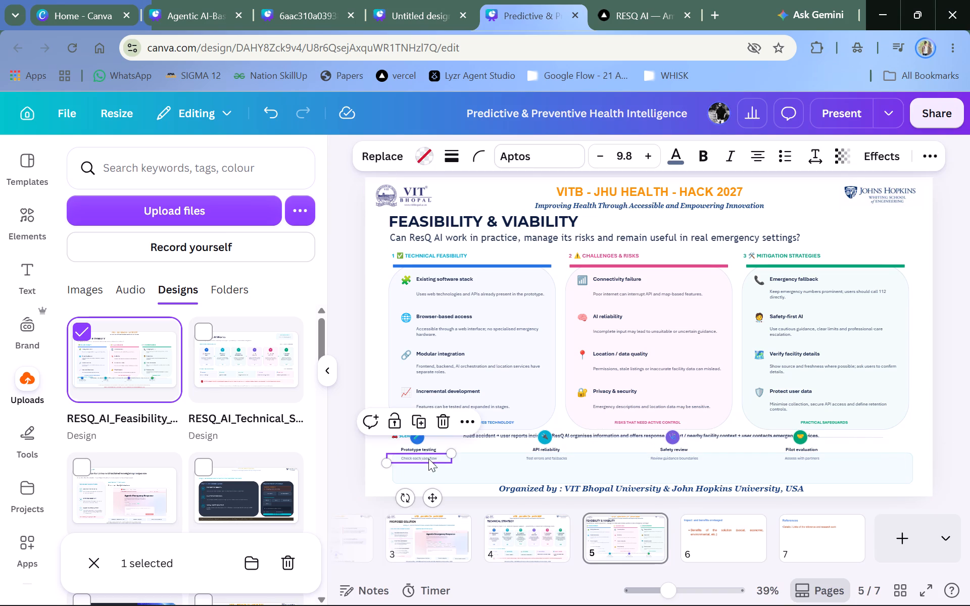
pyautogui.moveTo(428, 459); pyautogui.dragTo(432, 472)
pyautogui.click(432, 472)
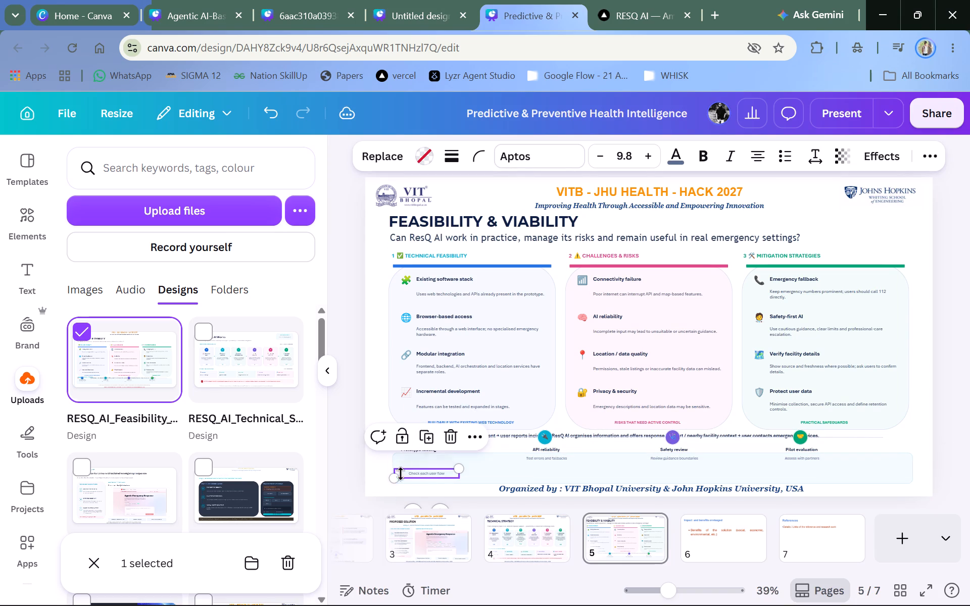
pyautogui.doubleClick(348, 469)
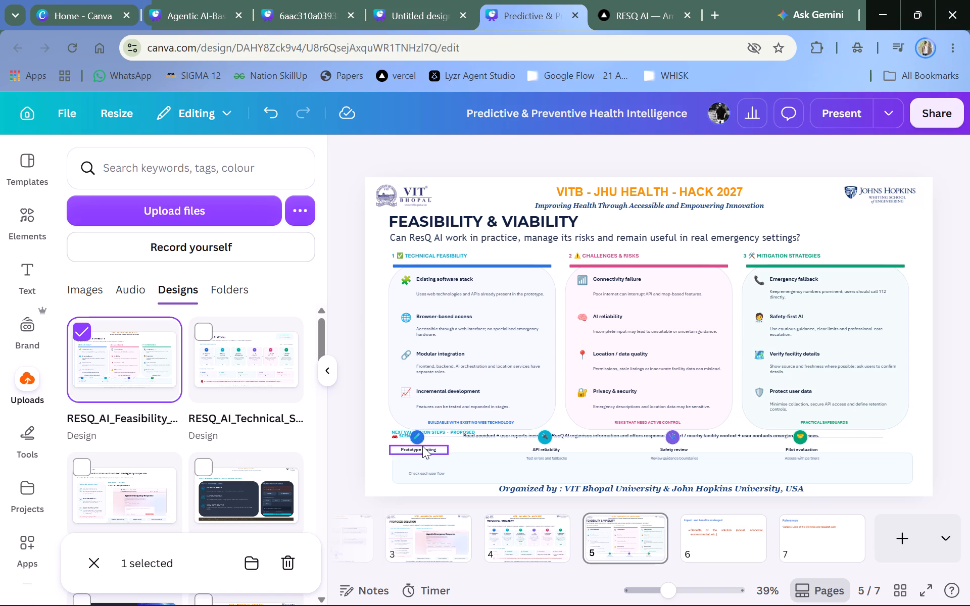
pyautogui.moveTo(422, 446); pyautogui.dragTo(428, 463)
pyautogui.click(428, 463)
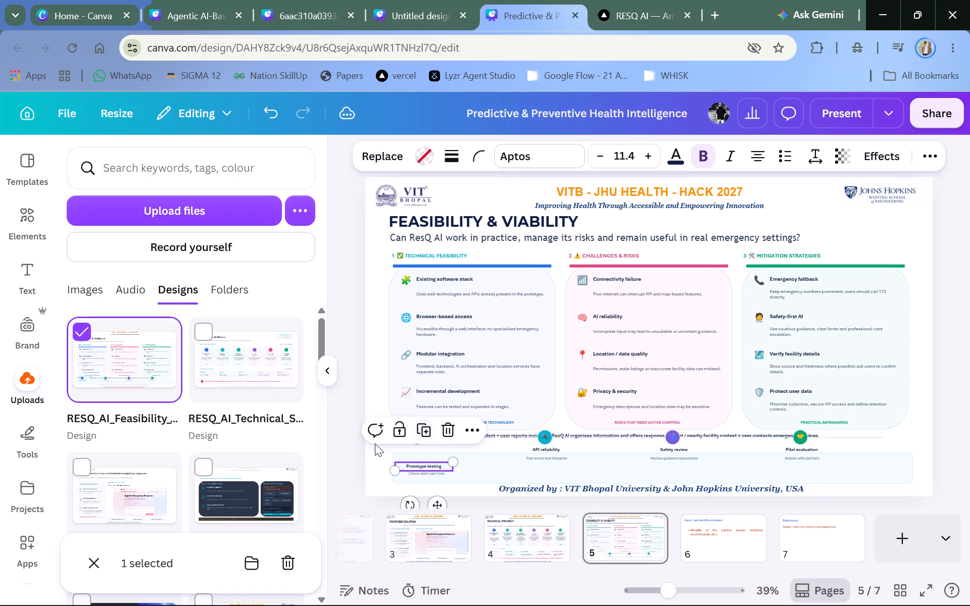
pyautogui.doubleClick(355, 458)
pyautogui.moveTo(413, 438); pyautogui.dragTo(418, 448)
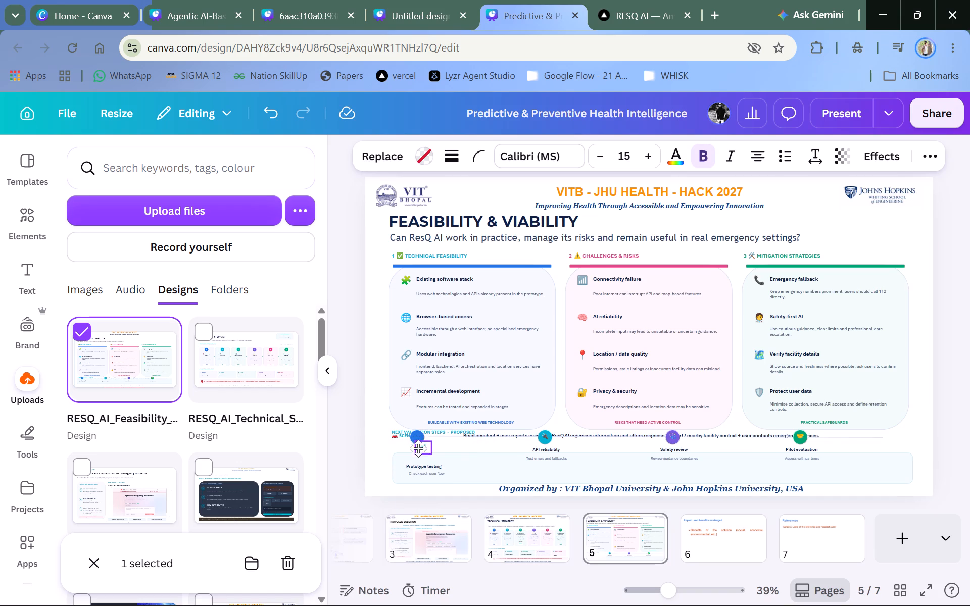
pyautogui.moveTo(418, 448); pyautogui.dragTo(420, 460)
pyautogui.click(420, 460)
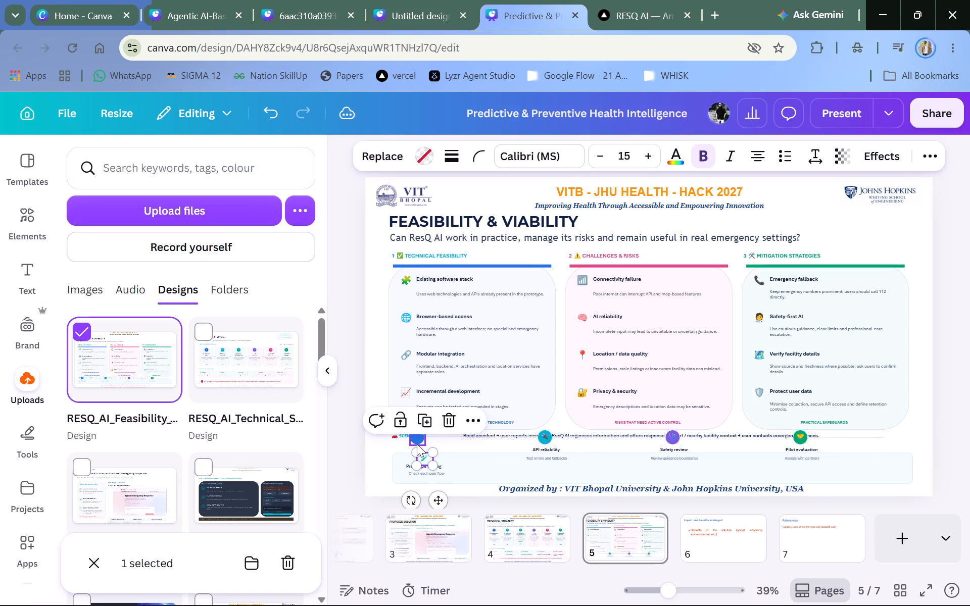
pyautogui.moveTo(415, 439); pyautogui.dragTo(423, 461)
pyautogui.click(423, 461)
pyautogui.click(343, 467)
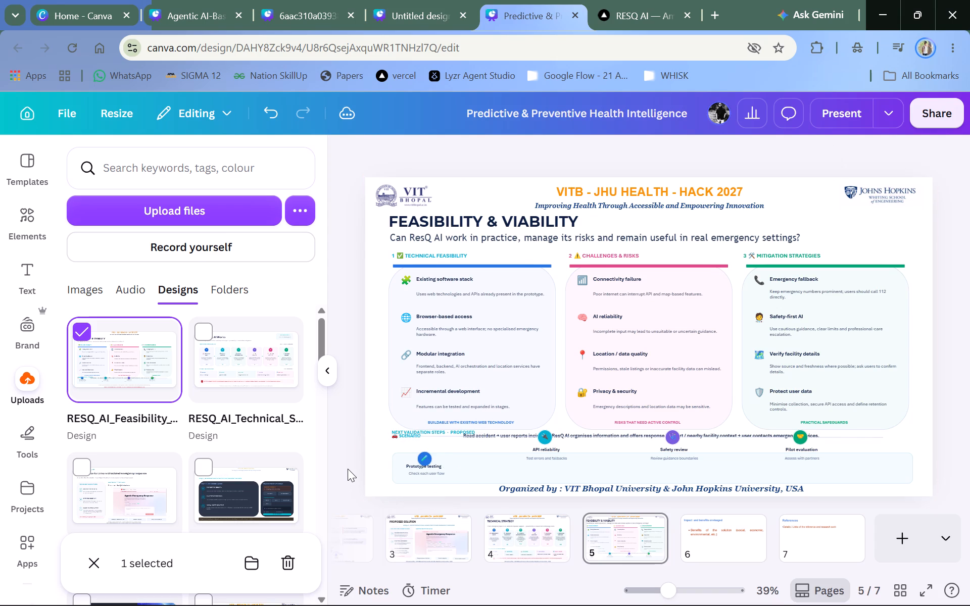
# Move the "API reliability" heading and its "Test errors and fallbacks" caption down into the pale blue validation box.
pyautogui.moveTo(544, 457); pyautogui.dragTo(545, 474)
pyautogui.doubleClick(545, 474)
pyautogui.click(362, 456)
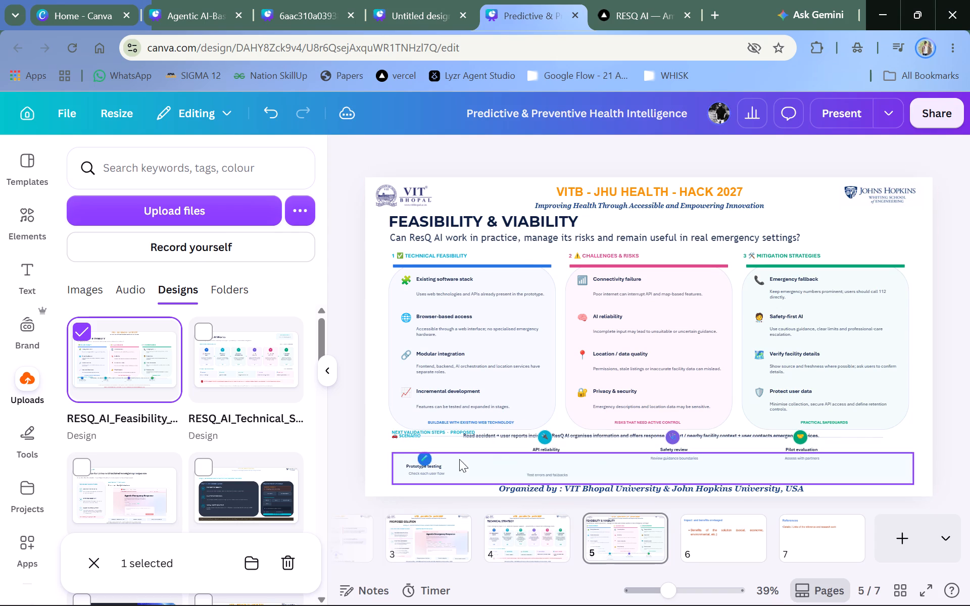
pyautogui.moveTo(542, 448); pyautogui.dragTo(542, 454)
pyautogui.moveTo(542, 454); pyautogui.dragTo(543, 461)
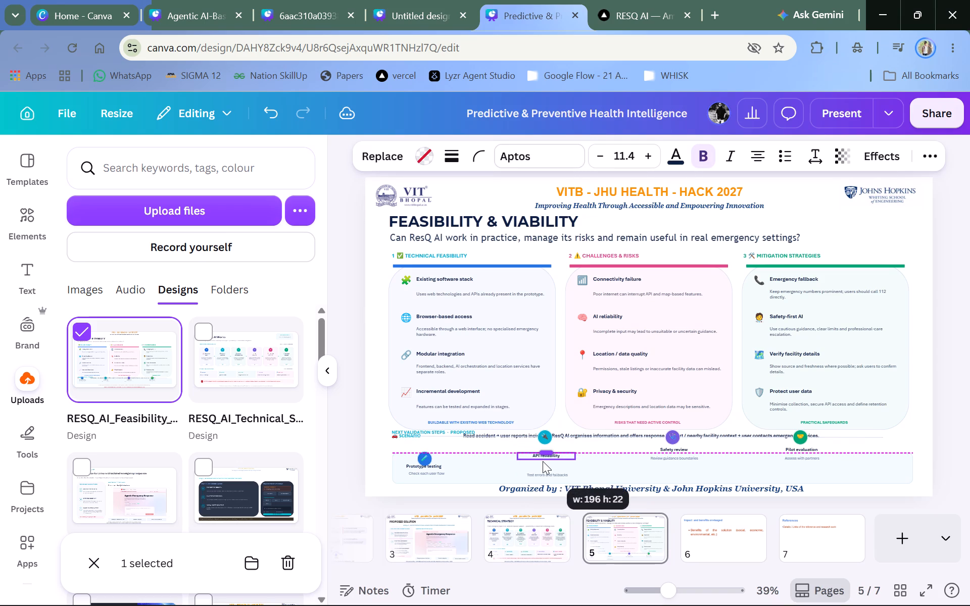
pyautogui.moveTo(543, 461); pyautogui.dragTo(543, 465)
pyautogui.click(543, 465)
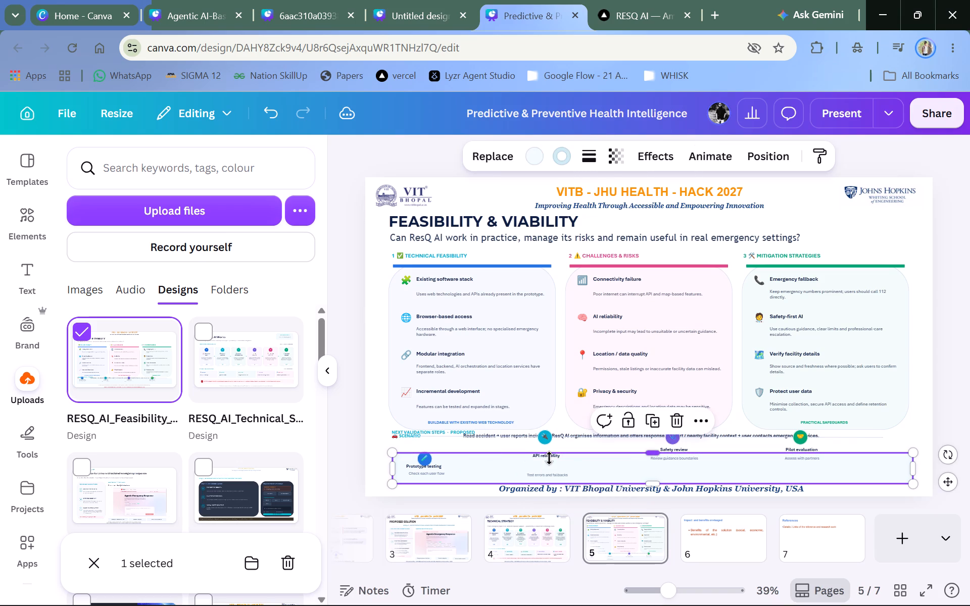
pyautogui.click(547, 458)
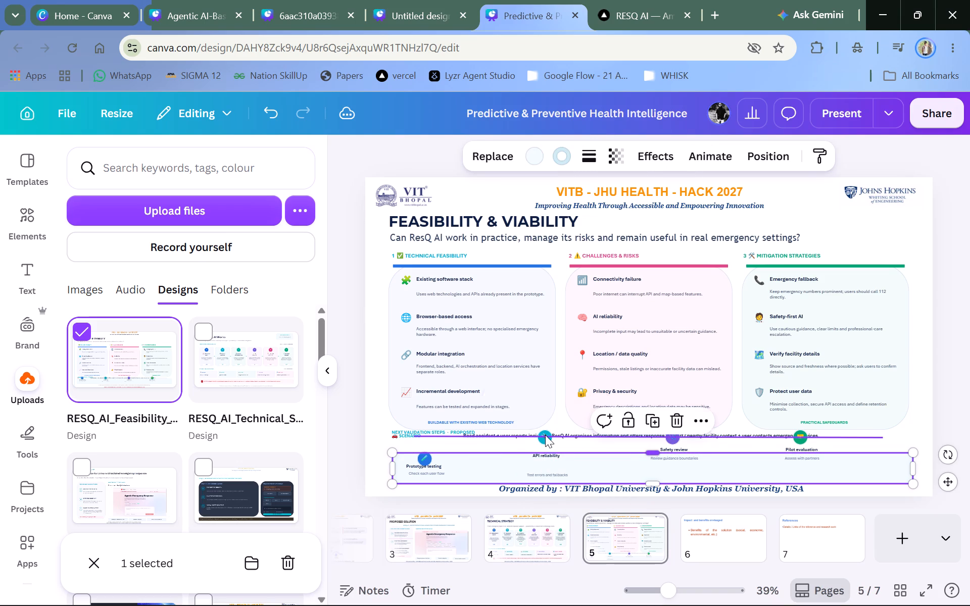
pyautogui.click(545, 435)
pyautogui.moveTo(544, 458); pyautogui.dragTo(544, 458)
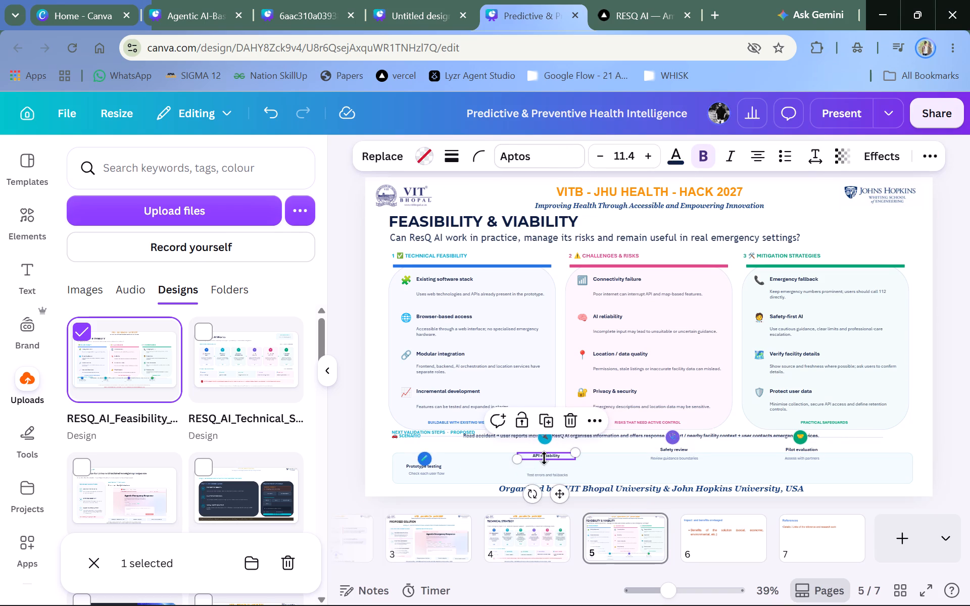
pyautogui.moveTo(544, 458); pyautogui.dragTo(544, 467)
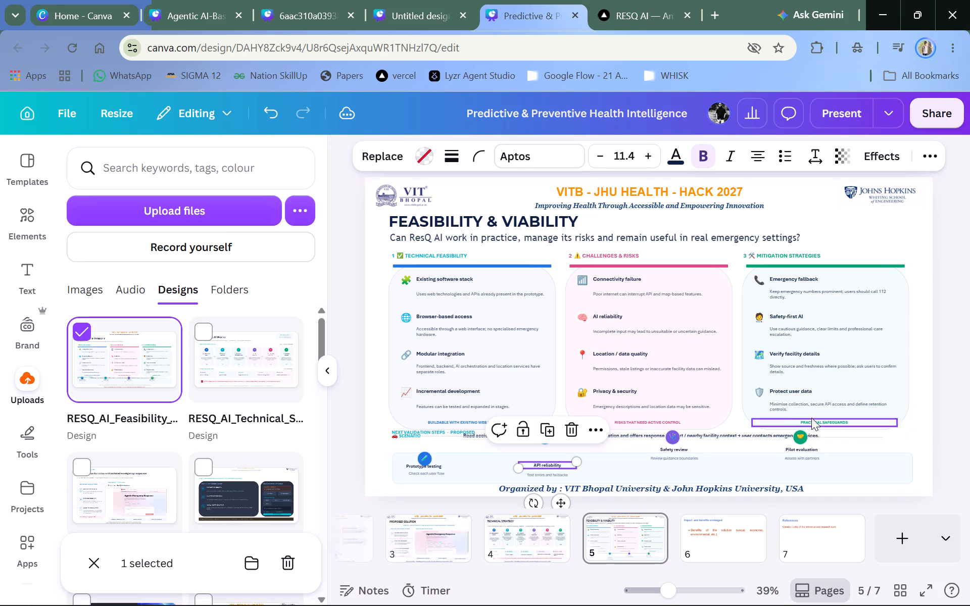
pyautogui.doubleClick(961, 400)
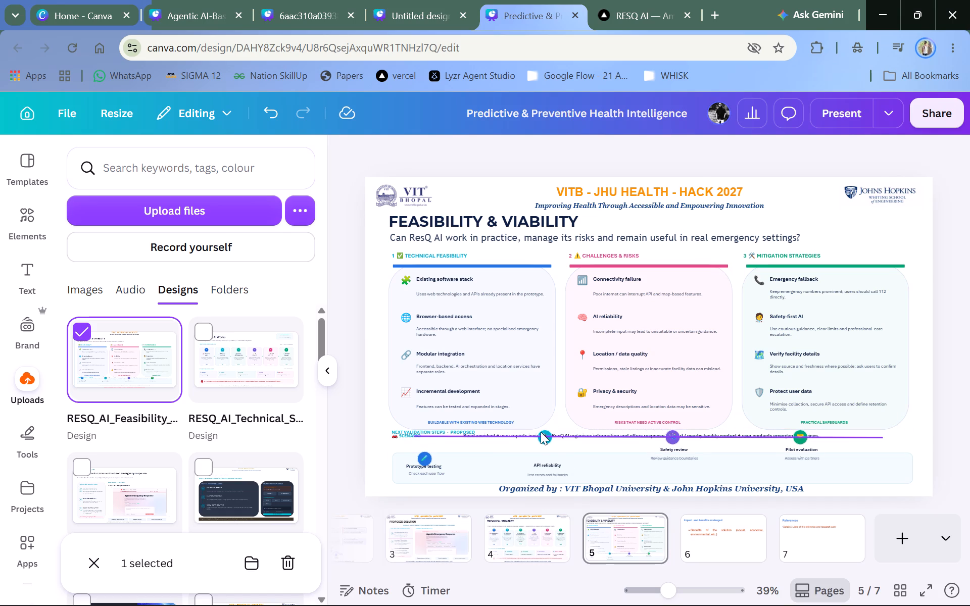
# Move the API reliability icon and its teal circle down to just above the "API reliability" heading in the pale blue box.
pyautogui.moveTo(541, 432); pyautogui.dragTo(546, 451)
pyautogui.click(546, 451)
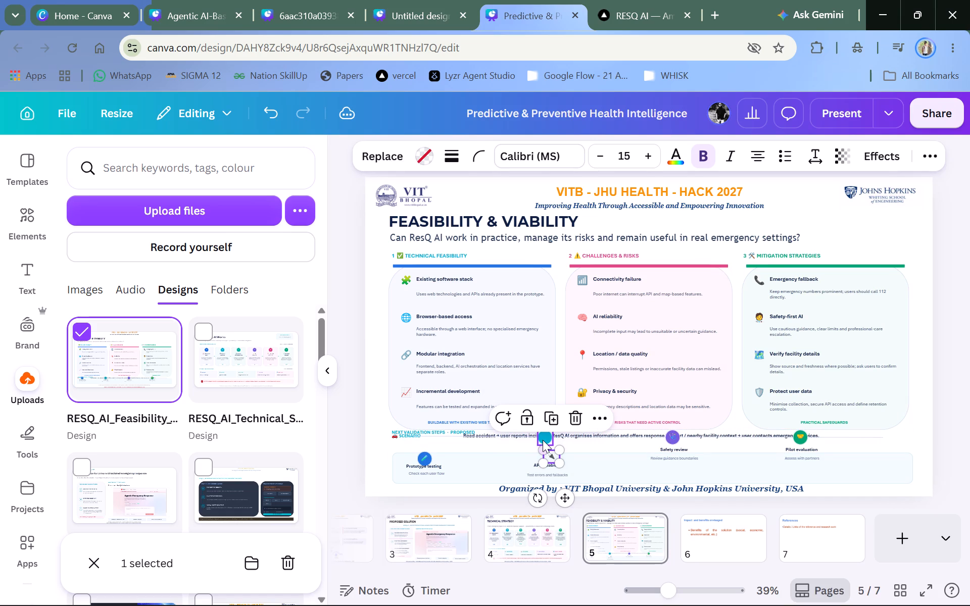
pyautogui.moveTo(543, 440); pyautogui.dragTo(548, 458)
pyautogui.doubleClick(548, 460)
pyautogui.middleClick(549, 460)
pyautogui.moveTo(549, 460); pyautogui.dragTo(544, 461)
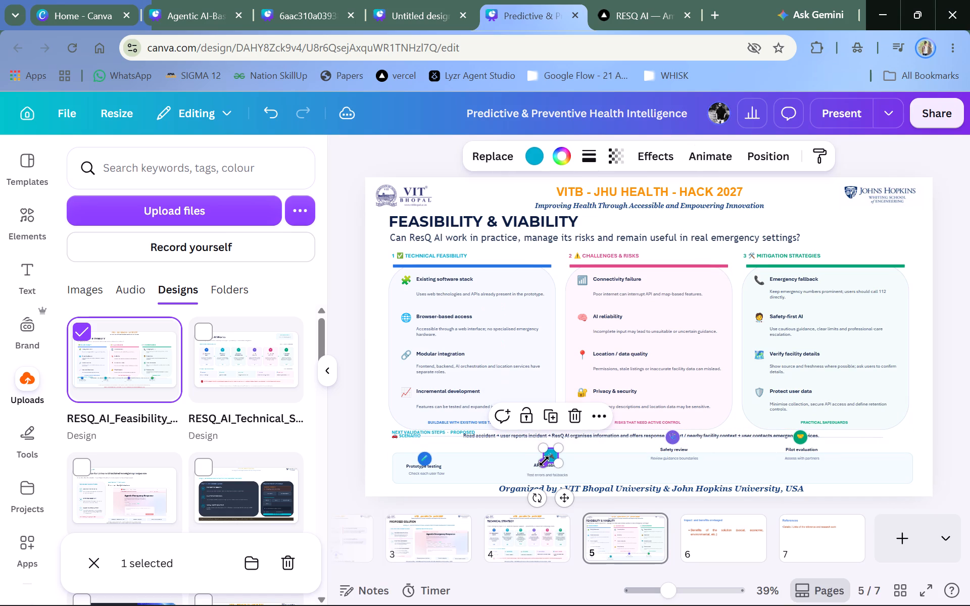
pyautogui.moveTo(544, 461); pyautogui.dragTo(543, 462)
pyautogui.middleClick(543, 462)
pyautogui.click(543, 462)
pyautogui.click(957, 366)
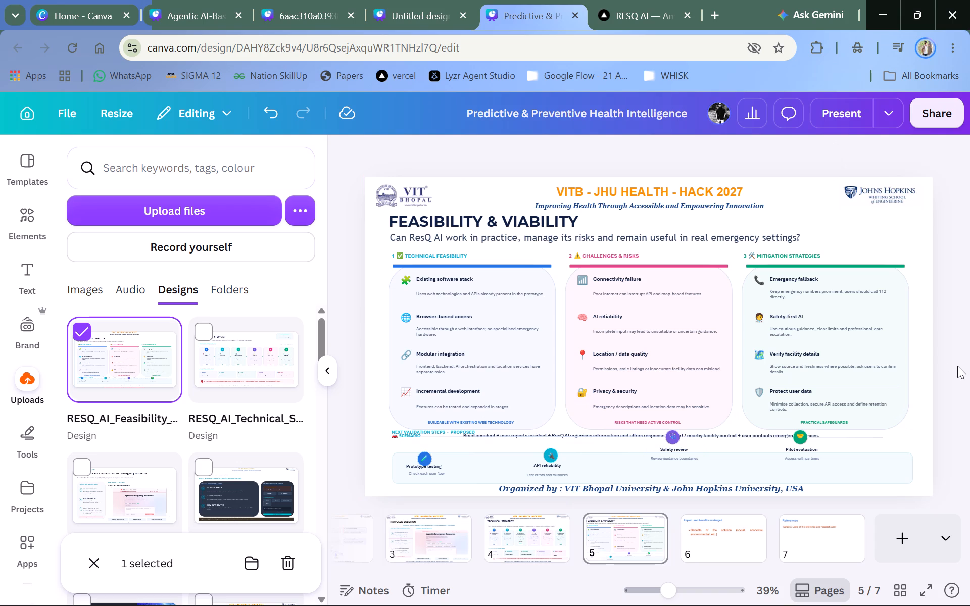
# Delete the "NEXT VALIDATION STEPS - PROPOSED" heading that overlaps the SCENARIO line.
pyautogui.doubleClick(432, 434)
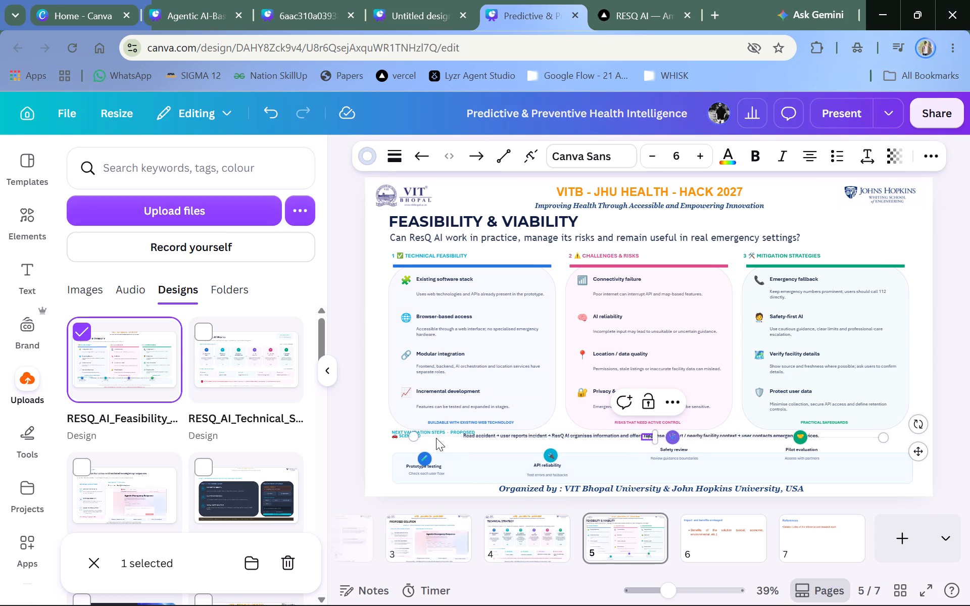
pyautogui.doubleClick(400, 439)
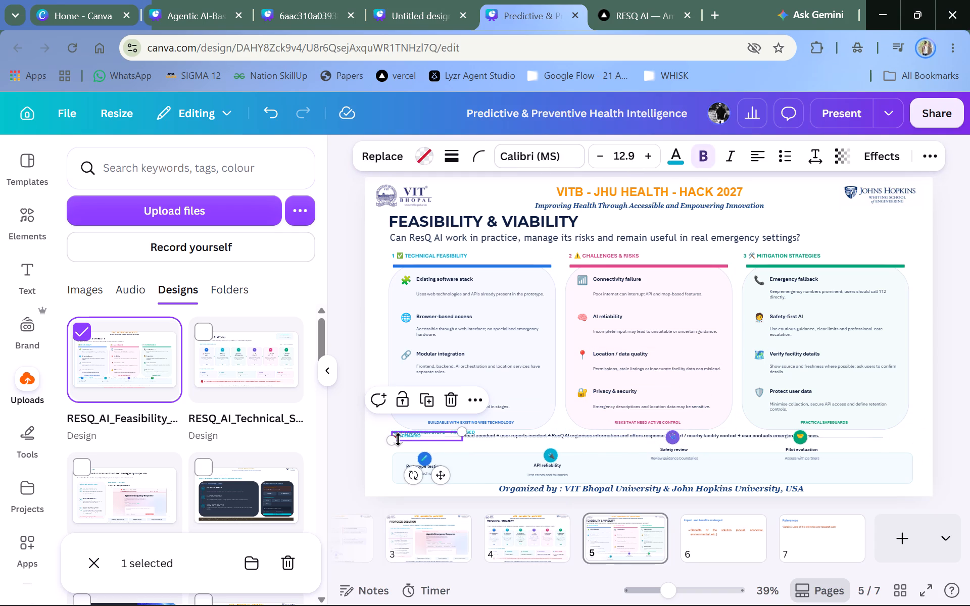
pyautogui.doubleClick(358, 431)
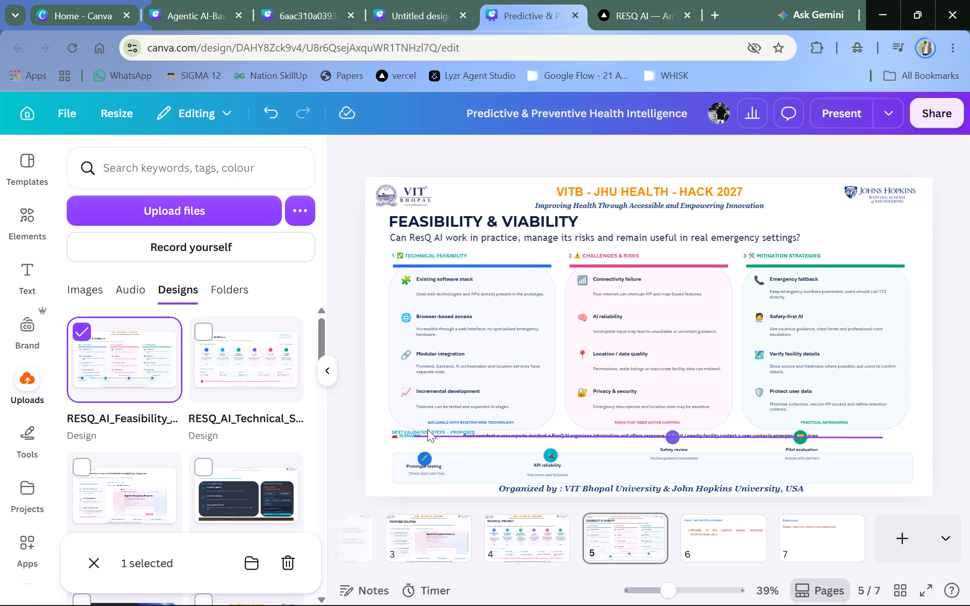
pyautogui.doubleClick(411, 428)
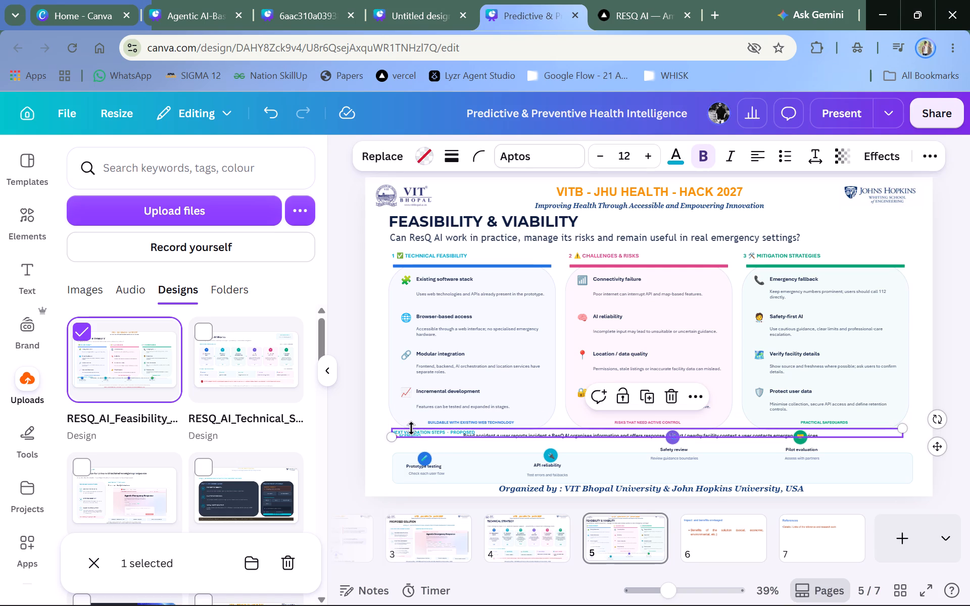
pyautogui.press('BackSpace')
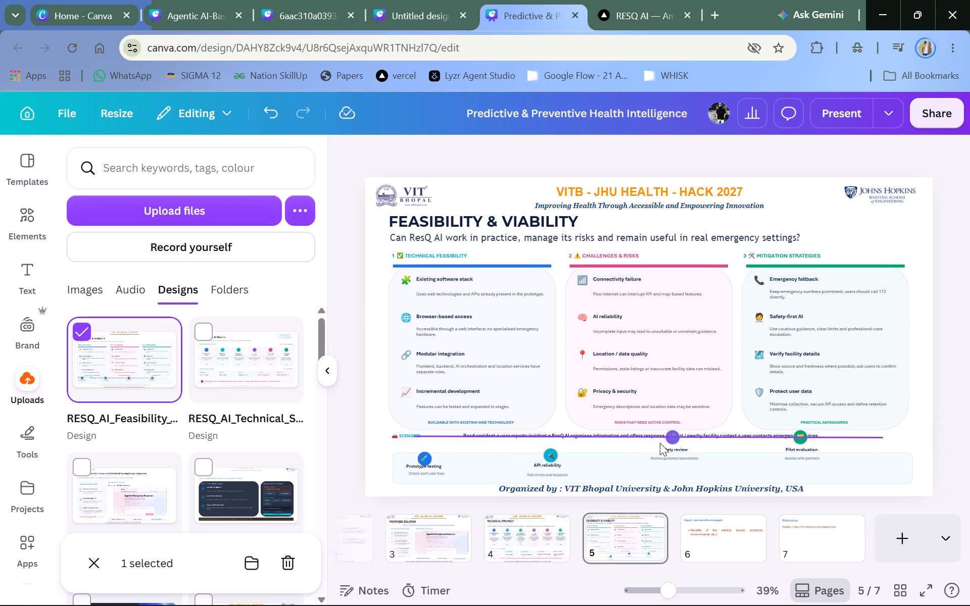
# Move the "Safety review" heading and its "Review guidance boundaries" caption down into the pale blue box.
pyautogui.moveTo(680, 457); pyautogui.dragTo(678, 474)
pyautogui.tripleClick(678, 474)
pyautogui.click(678, 474)
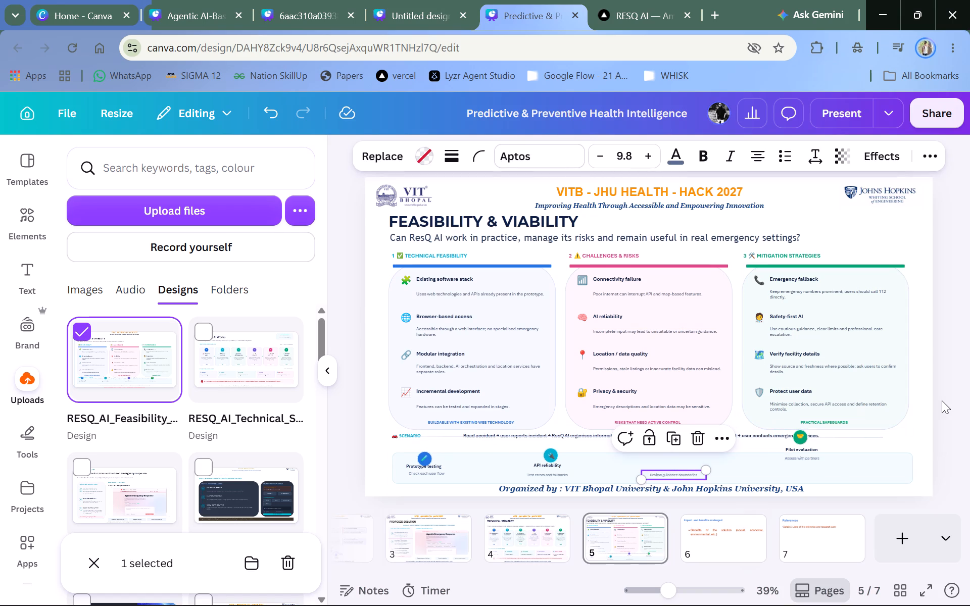
pyautogui.click(942, 400)
pyautogui.moveTo(685, 446); pyautogui.dragTo(683, 461)
pyautogui.click(683, 461)
pyautogui.moveTo(683, 461); pyautogui.dragTo(685, 469)
pyautogui.doubleClick(685, 469)
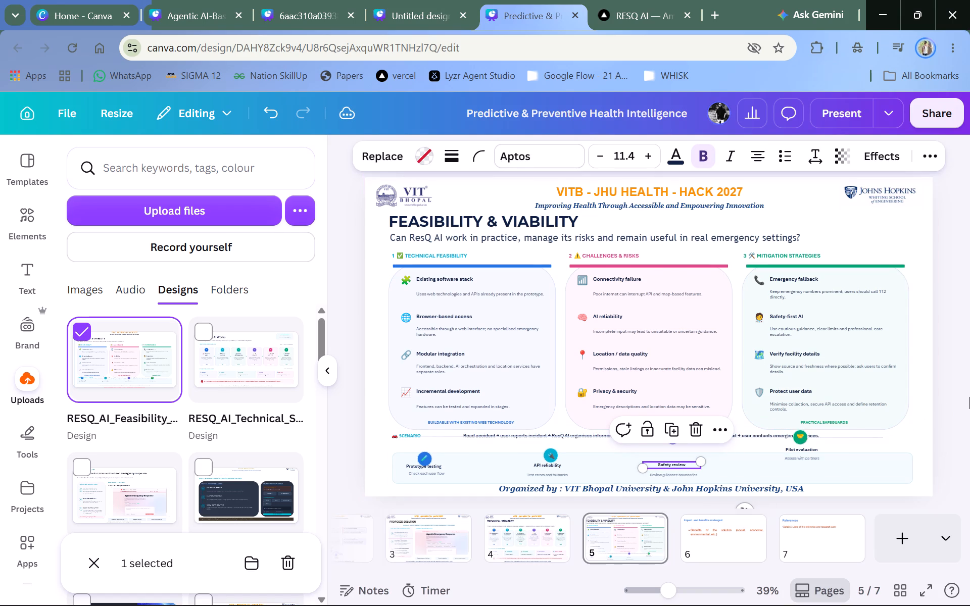
pyautogui.doubleClick(969, 395)
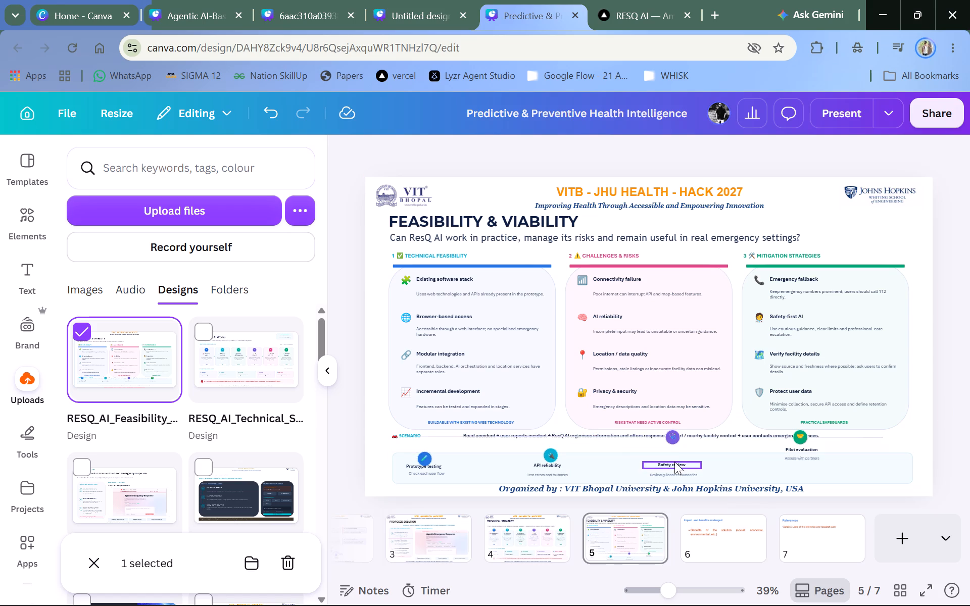
pyautogui.doubleClick(674, 462)
pyautogui.click(674, 462)
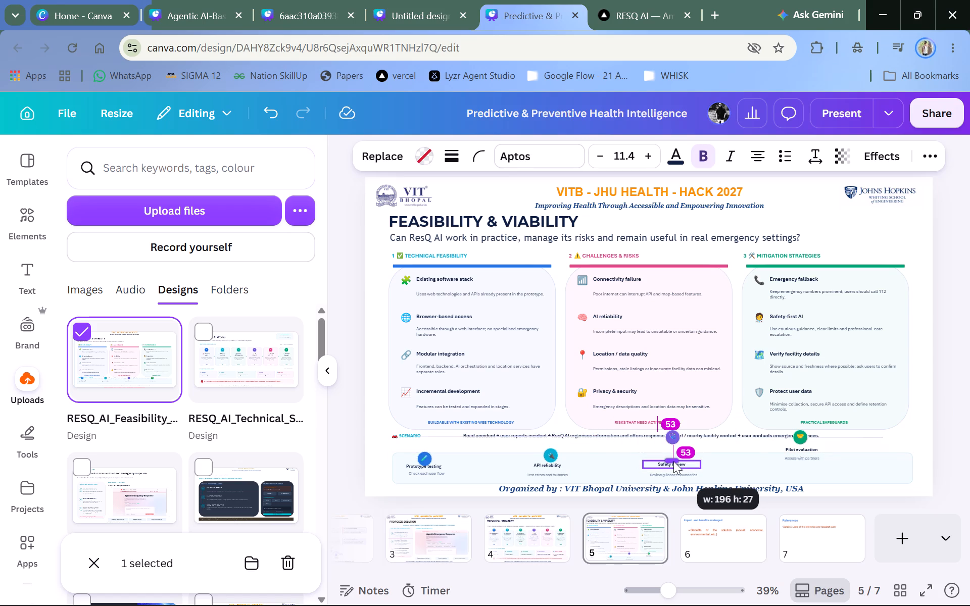
pyautogui.tripleClick(962, 391)
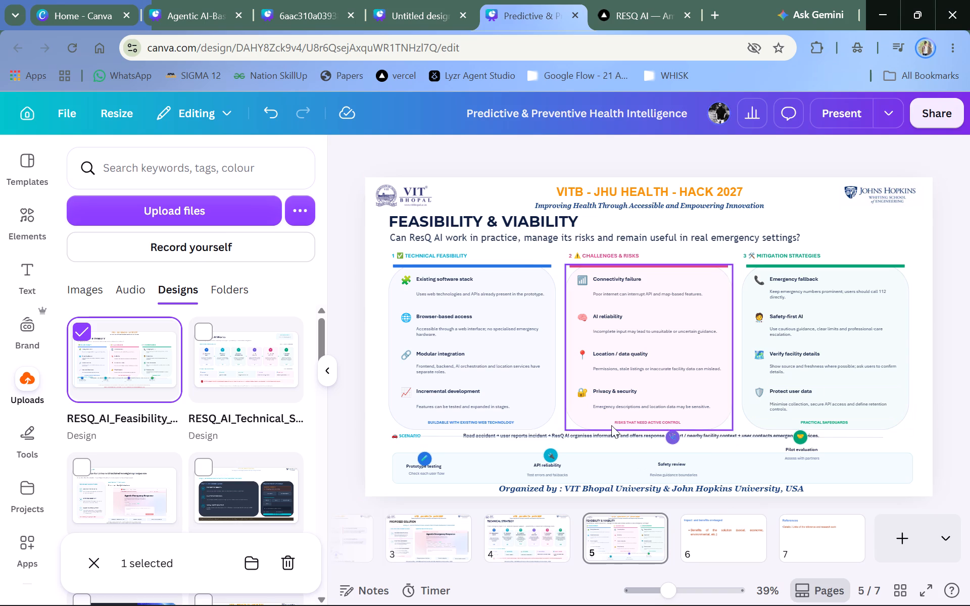
# Move the Safety review purple circle and its icon down into the pale blue box at the "Safety review" heading.
pyautogui.moveTo(672, 443); pyautogui.dragTo(671, 464)
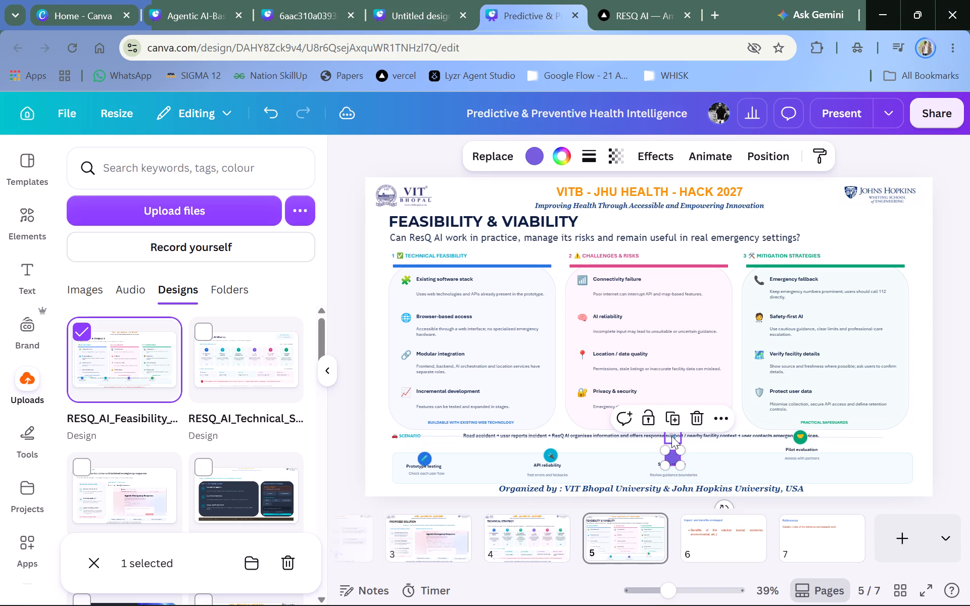
pyautogui.moveTo(671, 436); pyautogui.dragTo(671, 457)
pyautogui.doubleClick(955, 423)
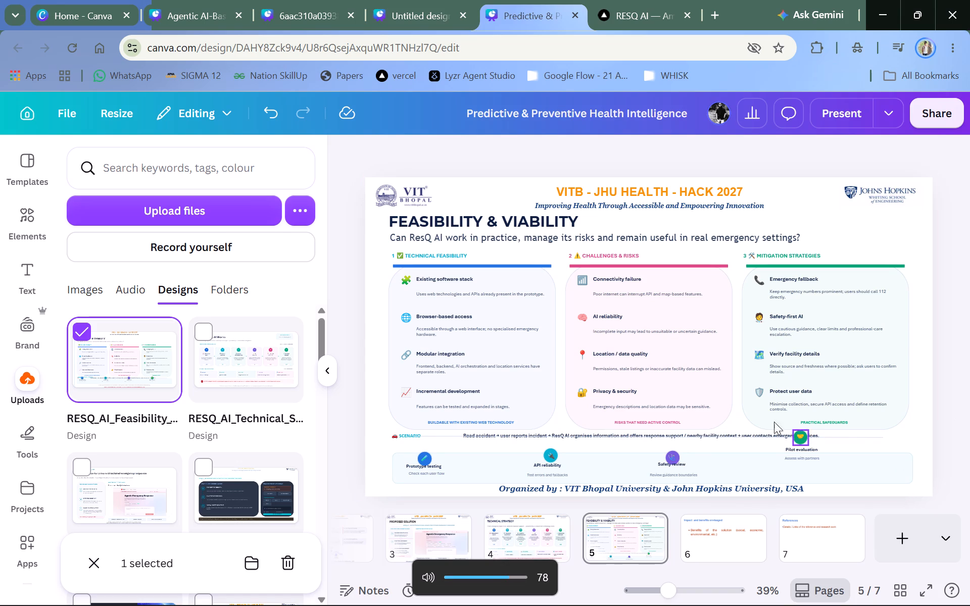
# Move the "Pilot evaluation" heading and its "Assess with partners" caption down into the pale blue box.
pyautogui.moveTo(813, 456); pyautogui.dragTo(814, 469)
pyautogui.click(814, 469)
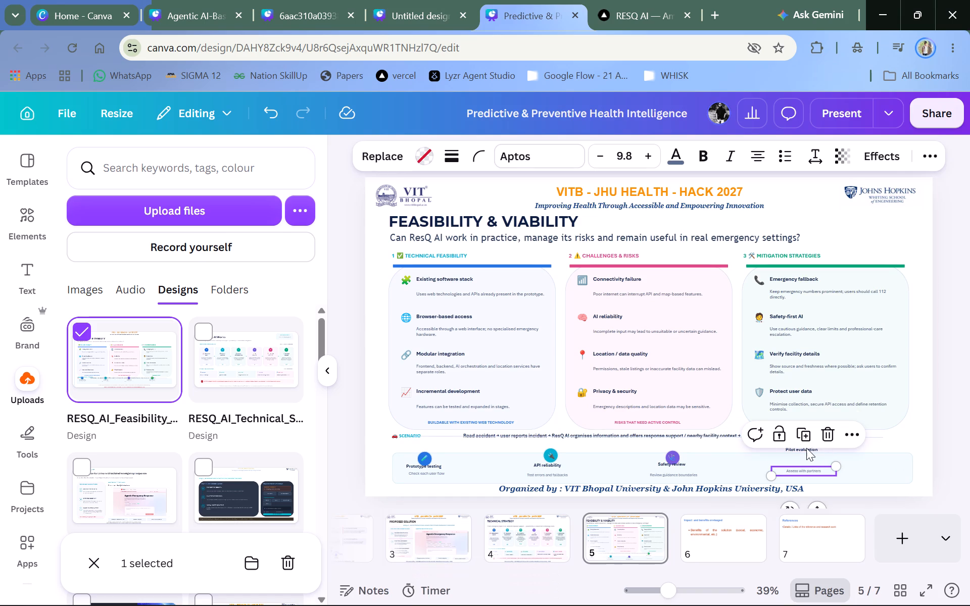
pyautogui.click(969, 443)
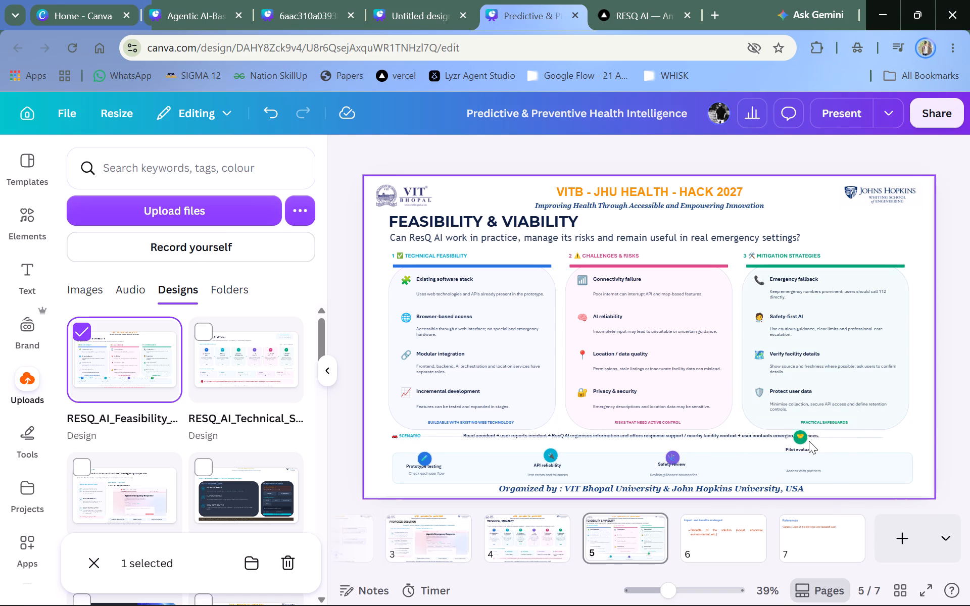
pyautogui.moveTo(809, 447); pyautogui.dragTo(809, 463)
pyautogui.click(809, 463)
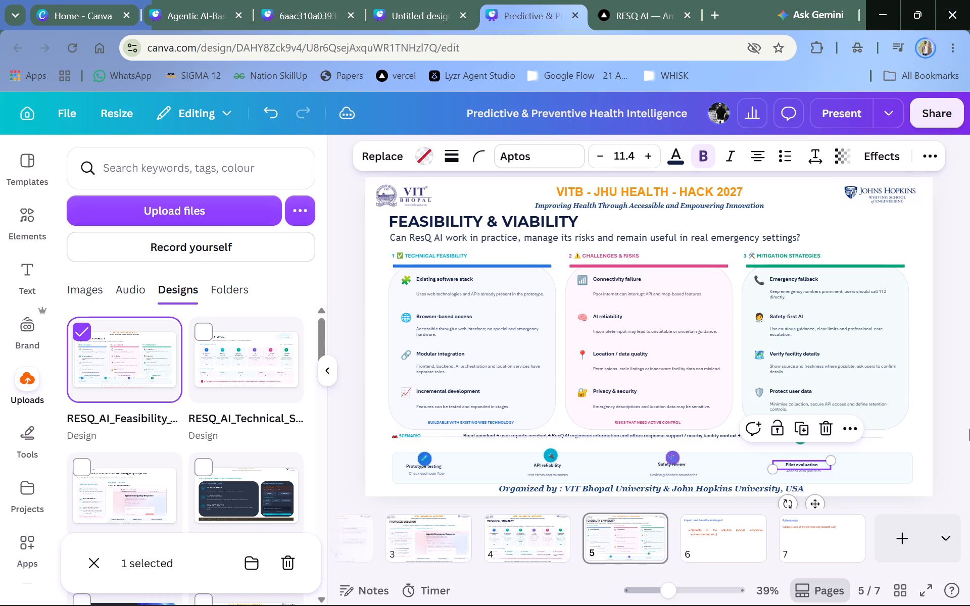
pyautogui.click(968, 426)
# Move the Pilot evaluation handshake icon and its green circle down into the pale blue box at the "Pilot evaluation" heading.
pyautogui.moveTo(801, 437); pyautogui.dragTo(801, 464)
pyautogui.click(801, 464)
pyautogui.doubleClick(801, 460)
pyautogui.click(969, 426)
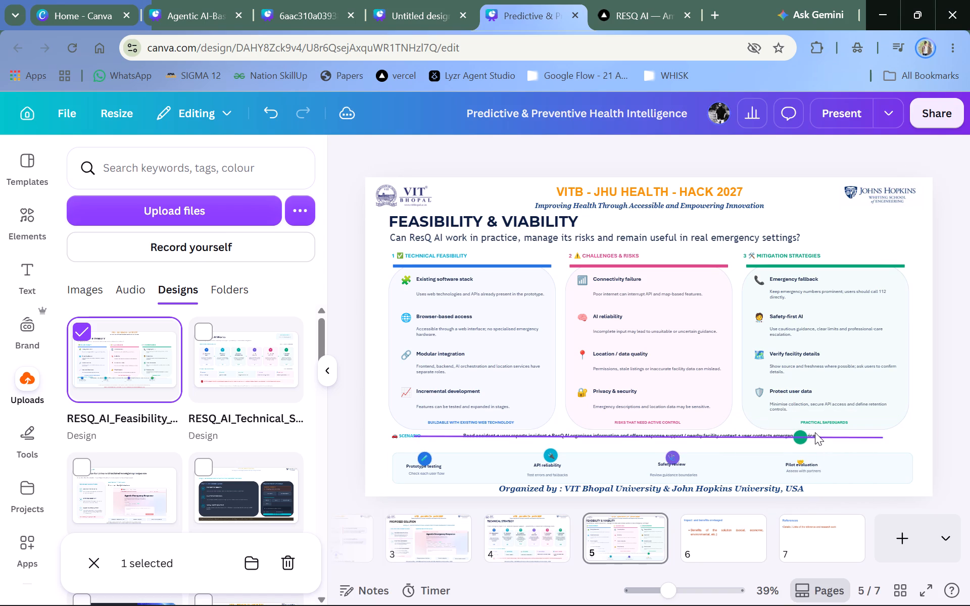
pyautogui.moveTo(804, 441); pyautogui.dragTo(804, 456)
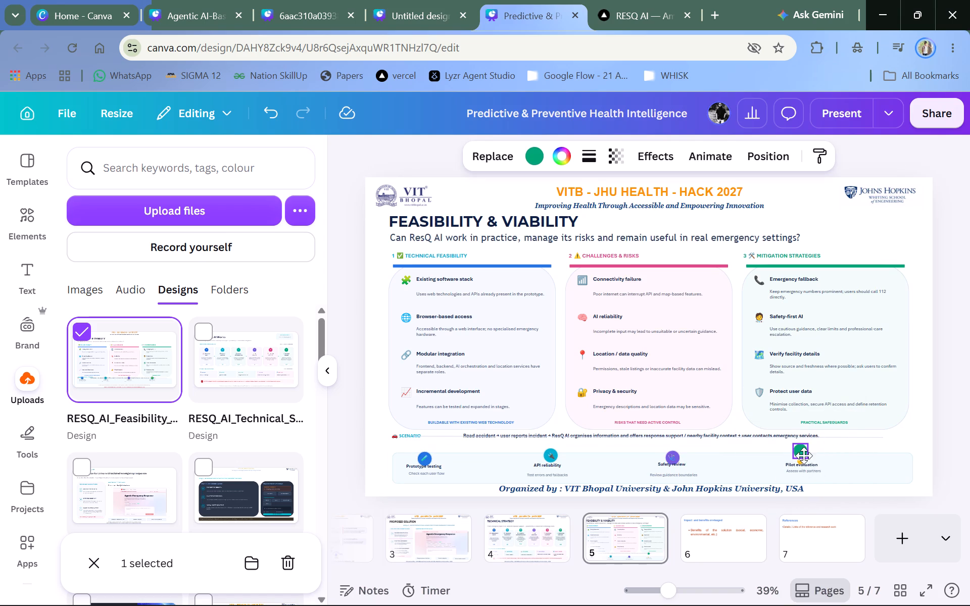
pyautogui.moveTo(804, 456); pyautogui.dragTo(805, 463)
pyautogui.click(805, 463)
pyautogui.click(944, 427)
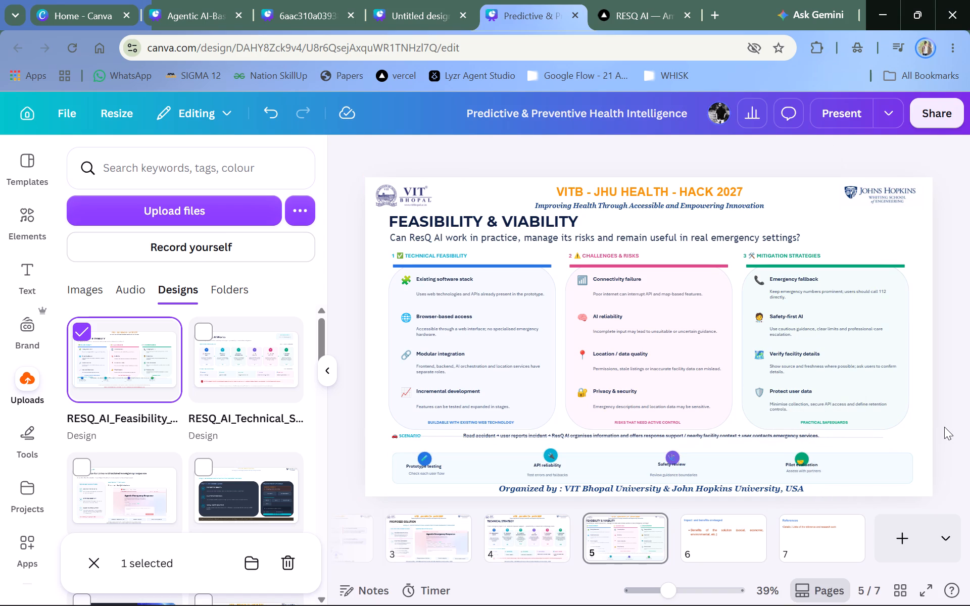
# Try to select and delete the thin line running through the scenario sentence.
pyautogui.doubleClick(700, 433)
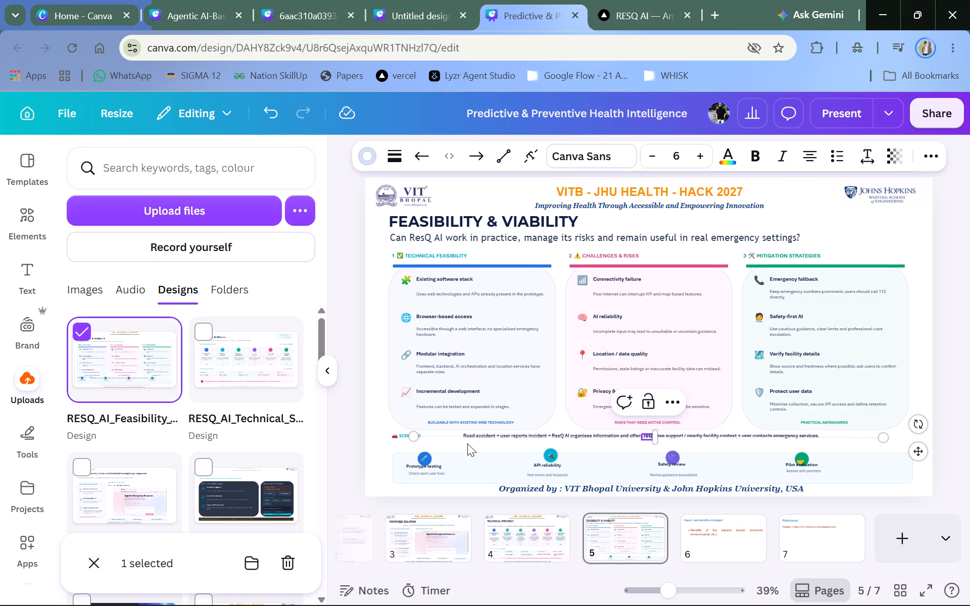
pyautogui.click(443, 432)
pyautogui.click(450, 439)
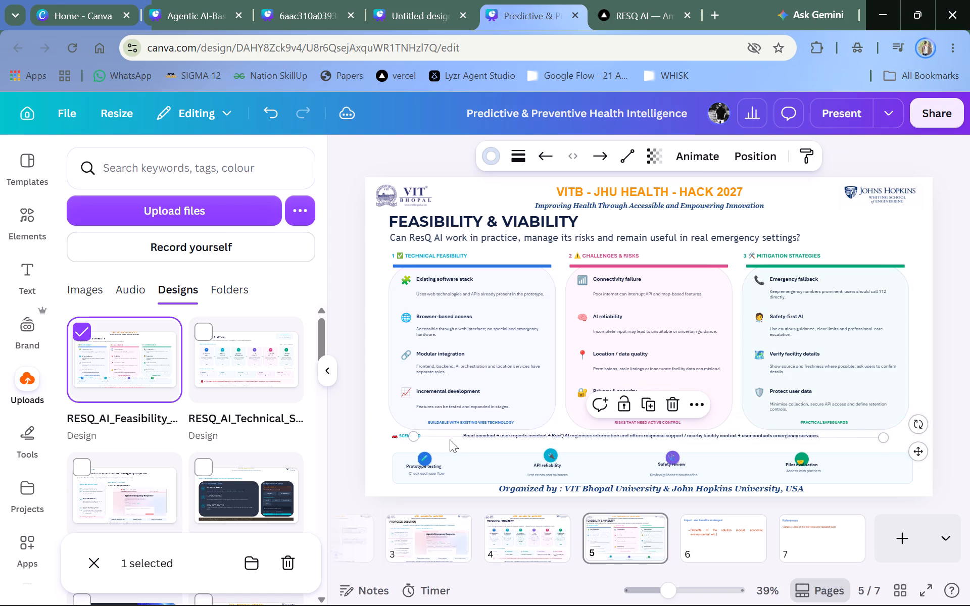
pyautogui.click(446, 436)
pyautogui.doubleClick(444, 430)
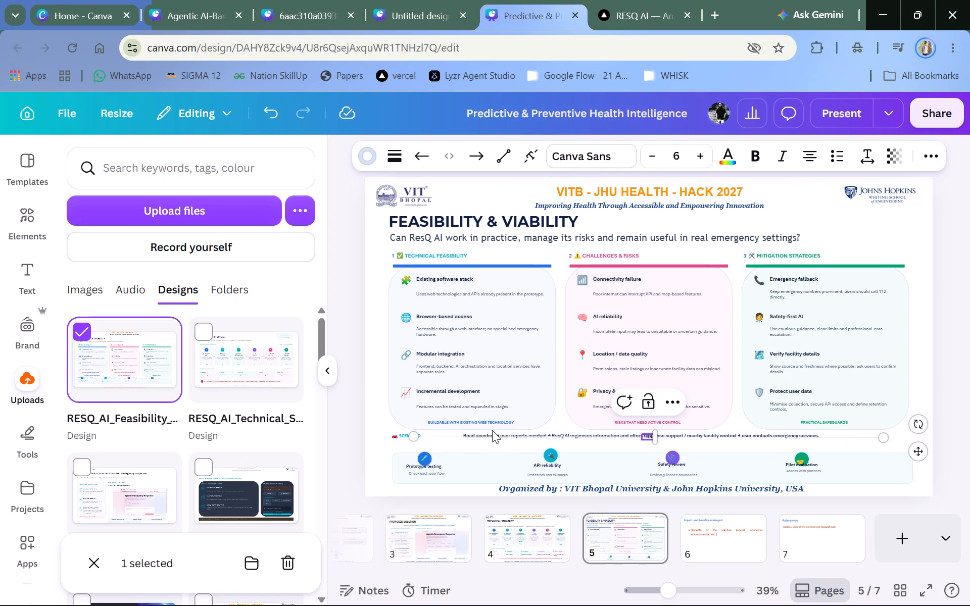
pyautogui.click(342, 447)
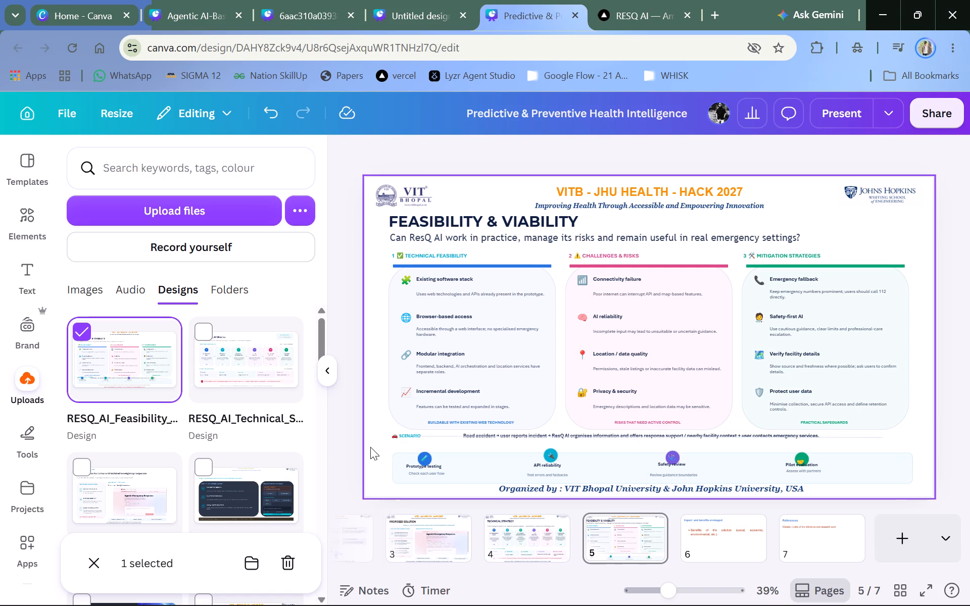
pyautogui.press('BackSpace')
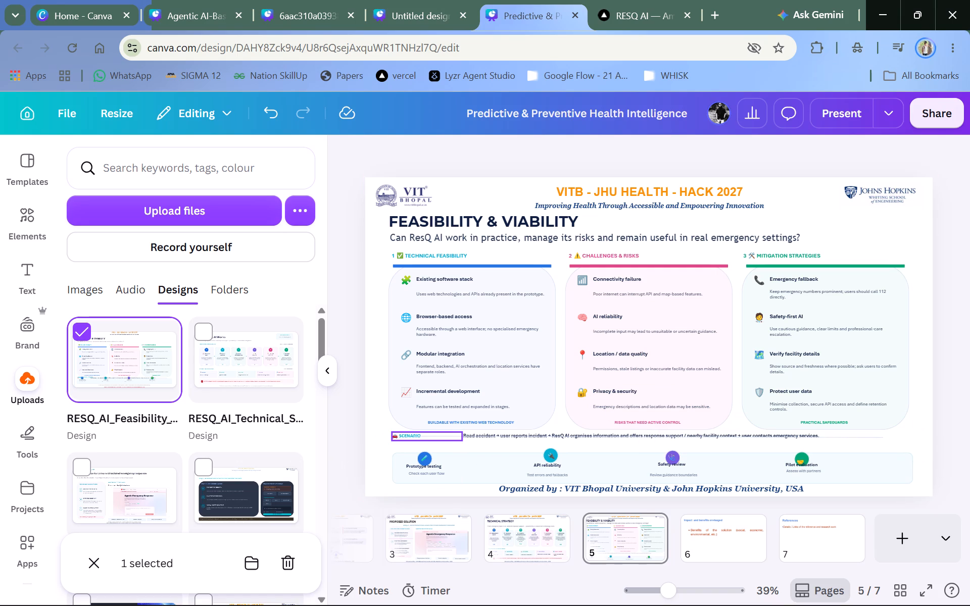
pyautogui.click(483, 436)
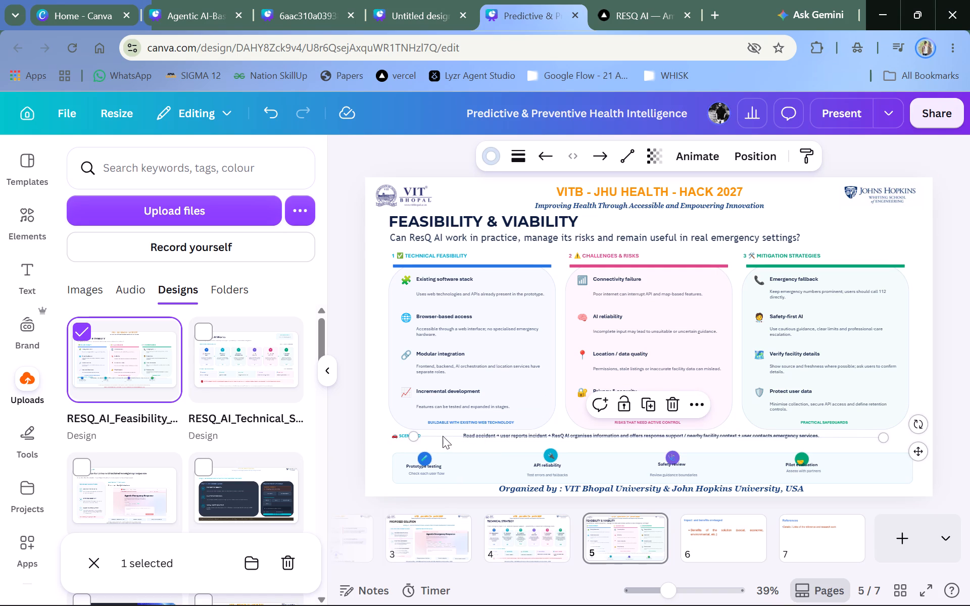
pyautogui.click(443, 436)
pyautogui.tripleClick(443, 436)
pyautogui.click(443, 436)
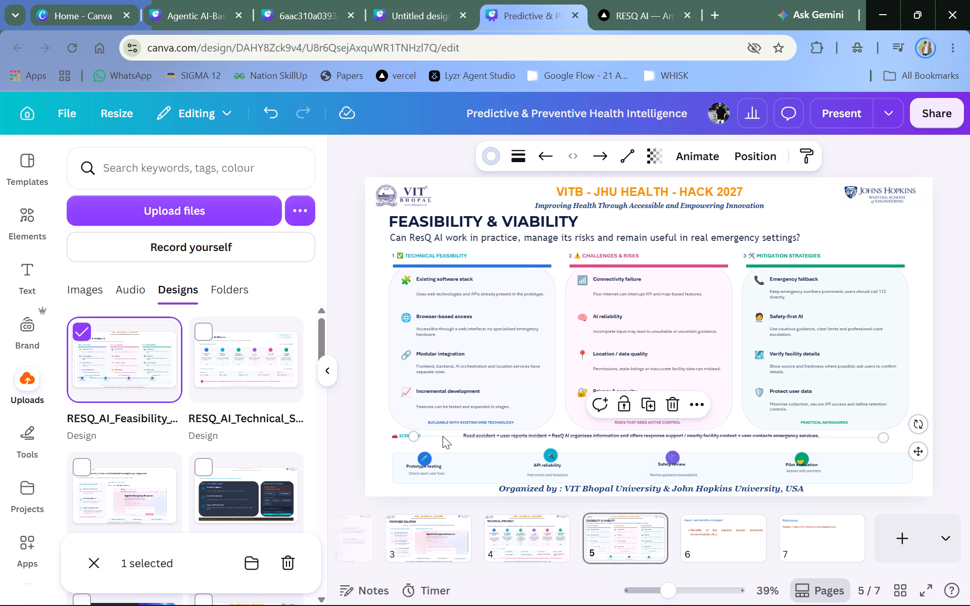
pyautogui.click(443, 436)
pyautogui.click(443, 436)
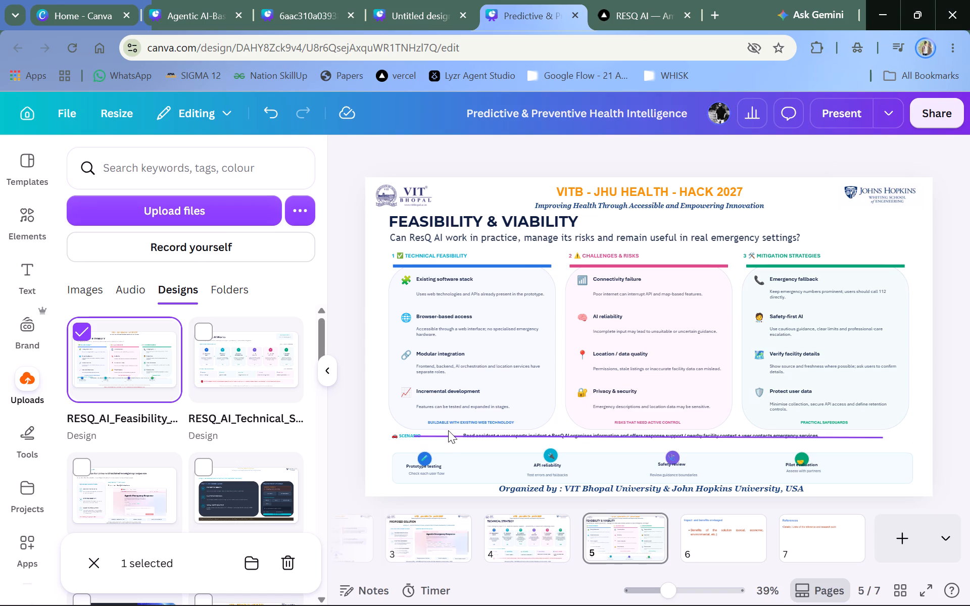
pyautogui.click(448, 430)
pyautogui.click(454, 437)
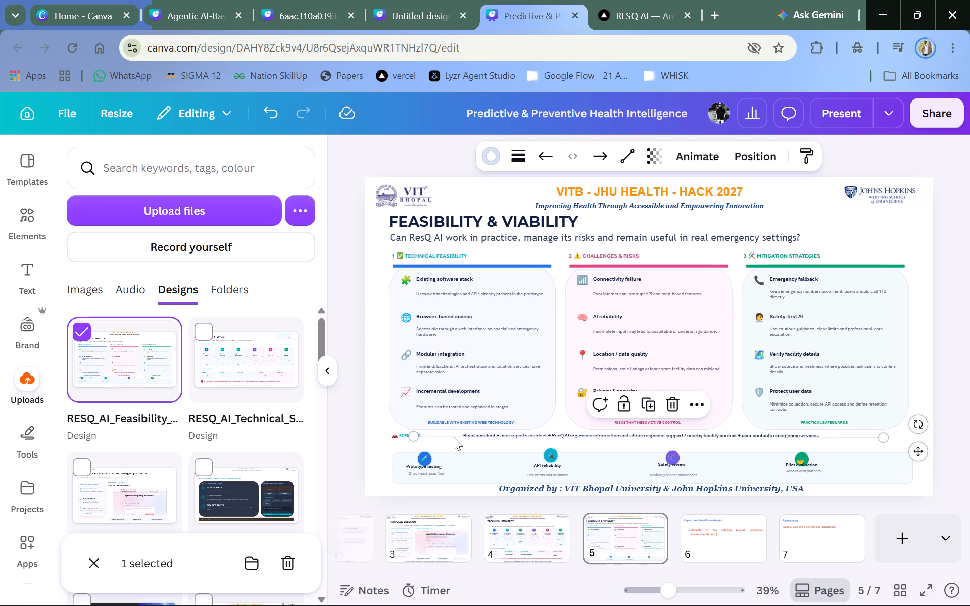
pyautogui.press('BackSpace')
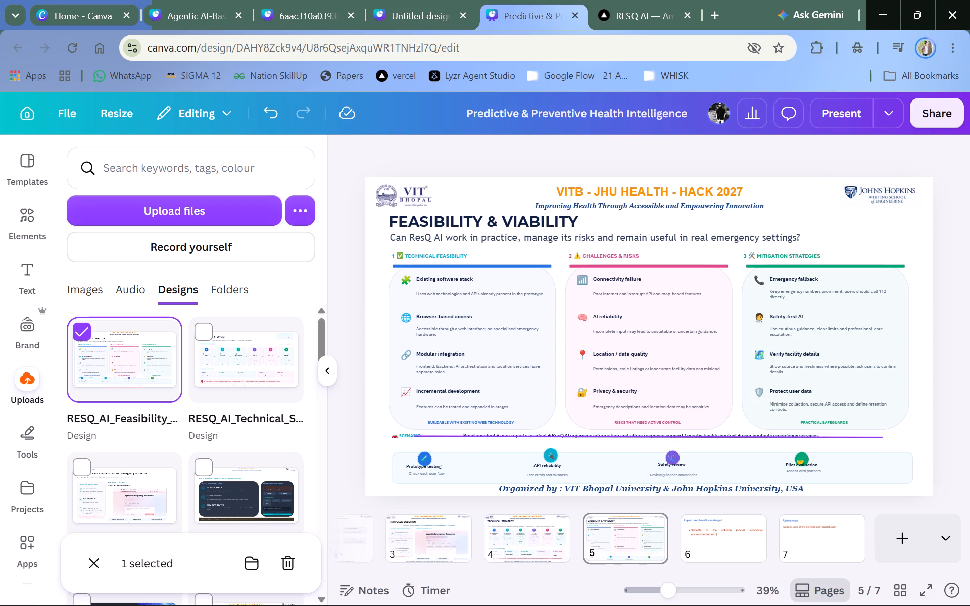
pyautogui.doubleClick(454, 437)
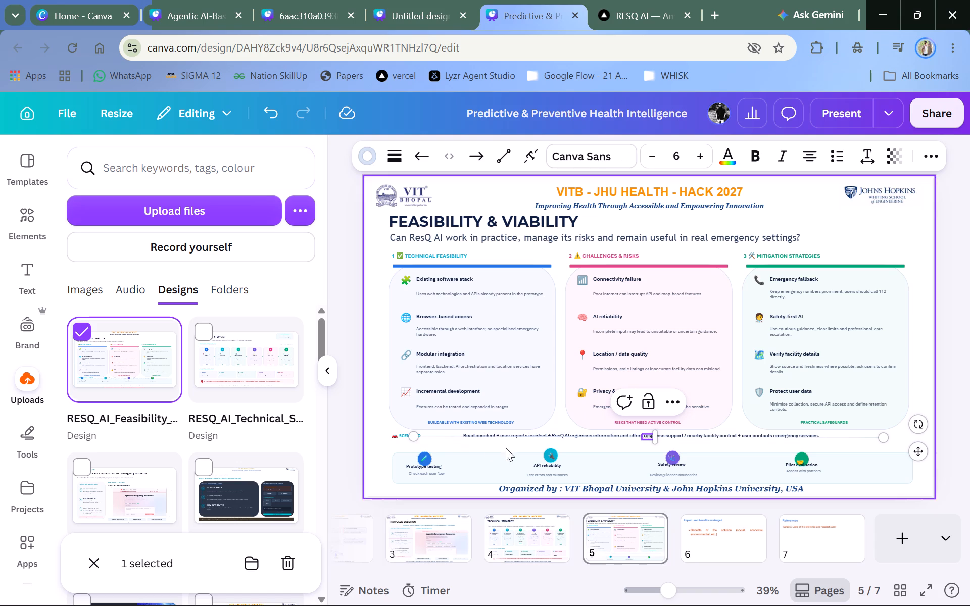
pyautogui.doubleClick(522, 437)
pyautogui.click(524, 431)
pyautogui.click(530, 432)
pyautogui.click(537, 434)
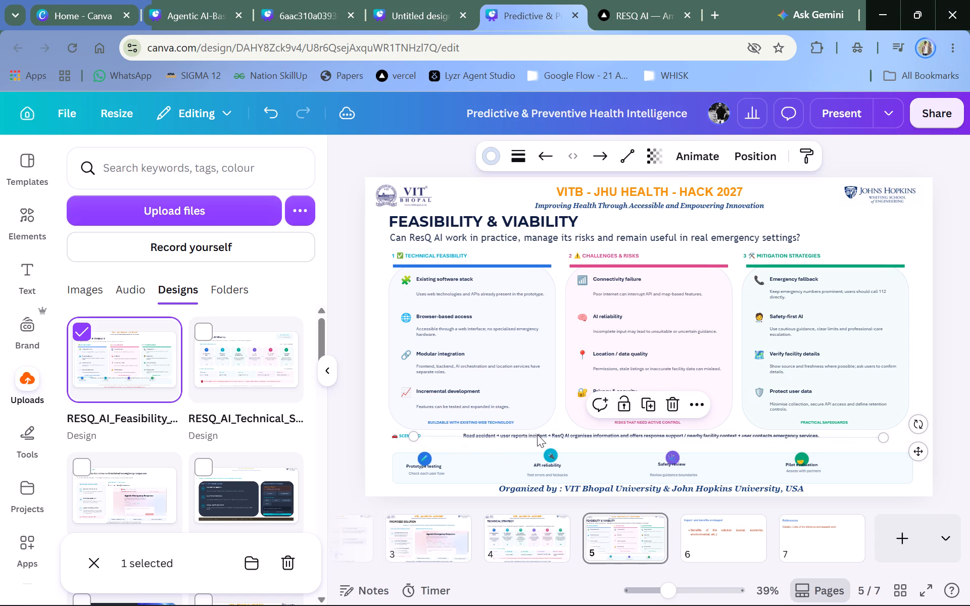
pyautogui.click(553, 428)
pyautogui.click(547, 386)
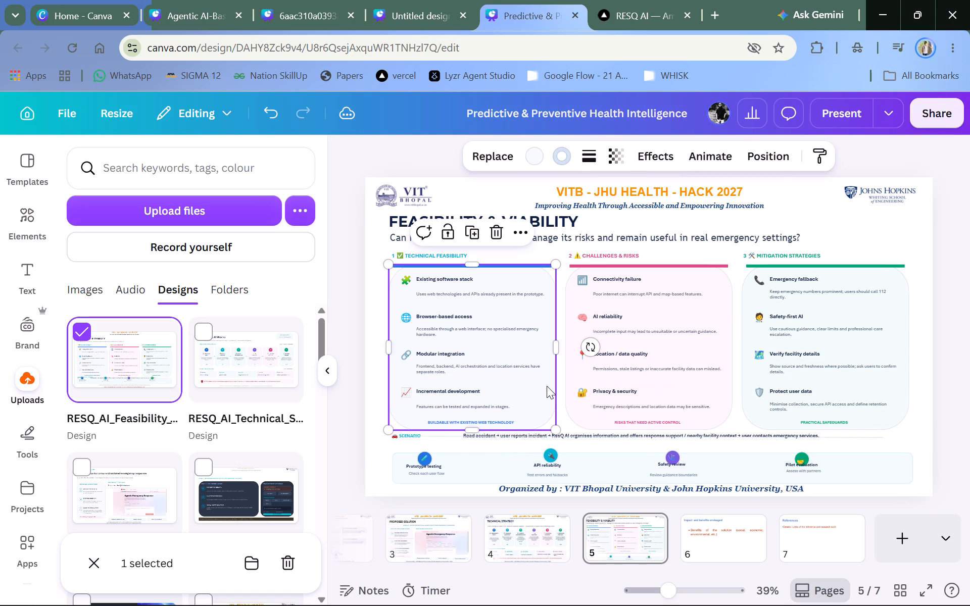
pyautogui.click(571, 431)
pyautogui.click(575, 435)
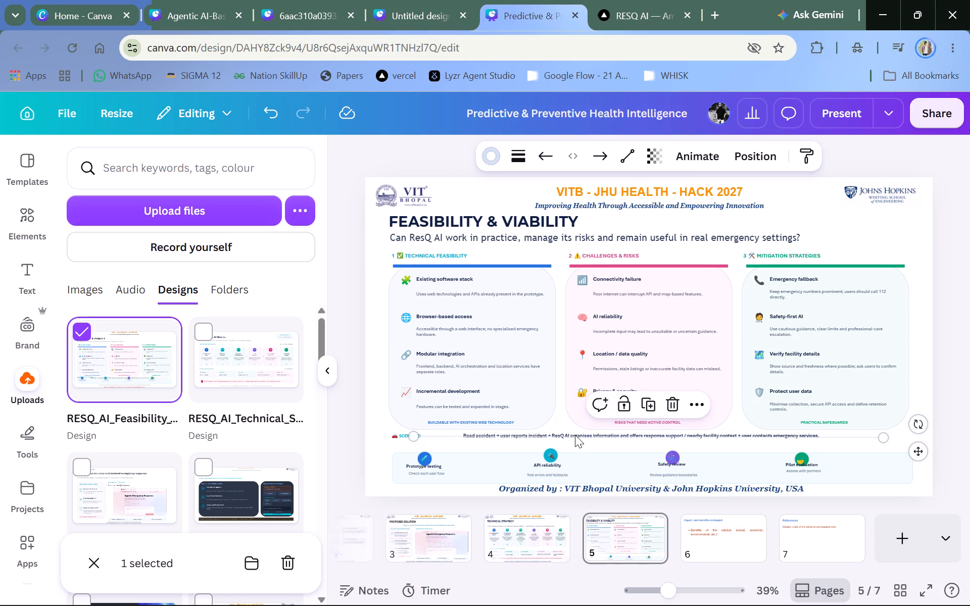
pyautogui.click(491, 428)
# Move both ends of the thin line below the scenario sentence to the pale blue box's top edge, nudging the box slightly up.
pyautogui.moveTo(409, 435); pyautogui.dragTo(450, 452)
pyautogui.click(451, 455)
pyautogui.moveTo(453, 458); pyautogui.dragTo(454, 462)
pyautogui.click(454, 462)
pyautogui.click(454, 467)
pyautogui.click(456, 473)
pyautogui.moveTo(456, 473); pyautogui.dragTo(458, 477)
pyautogui.moveTo(458, 479); pyautogui.dragTo(459, 511)
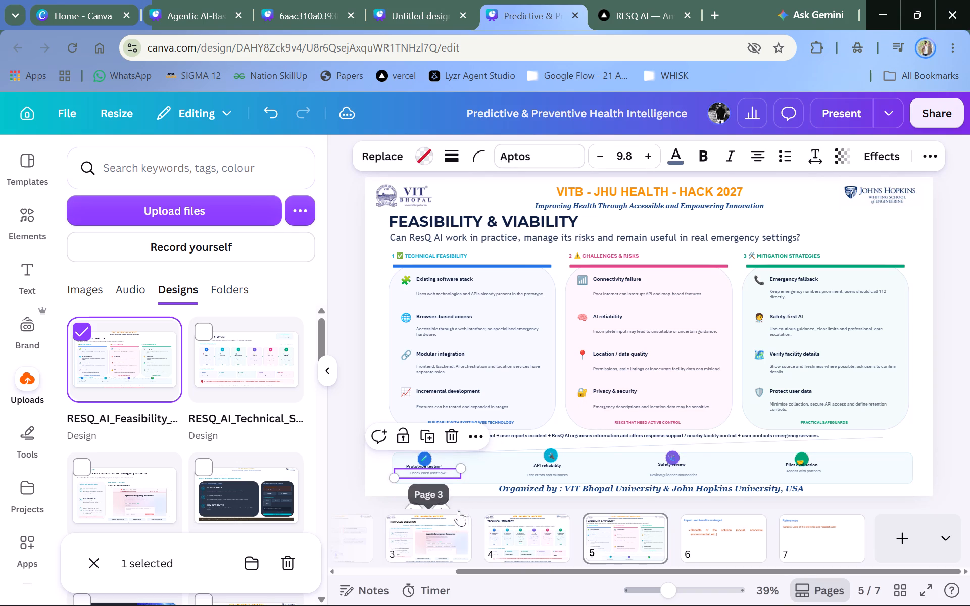
pyautogui.moveTo(459, 511); pyautogui.dragTo(563, 466)
pyautogui.click(605, 453)
pyautogui.moveTo(605, 453); pyautogui.dragTo(607, 447)
pyautogui.doubleClick(607, 447)
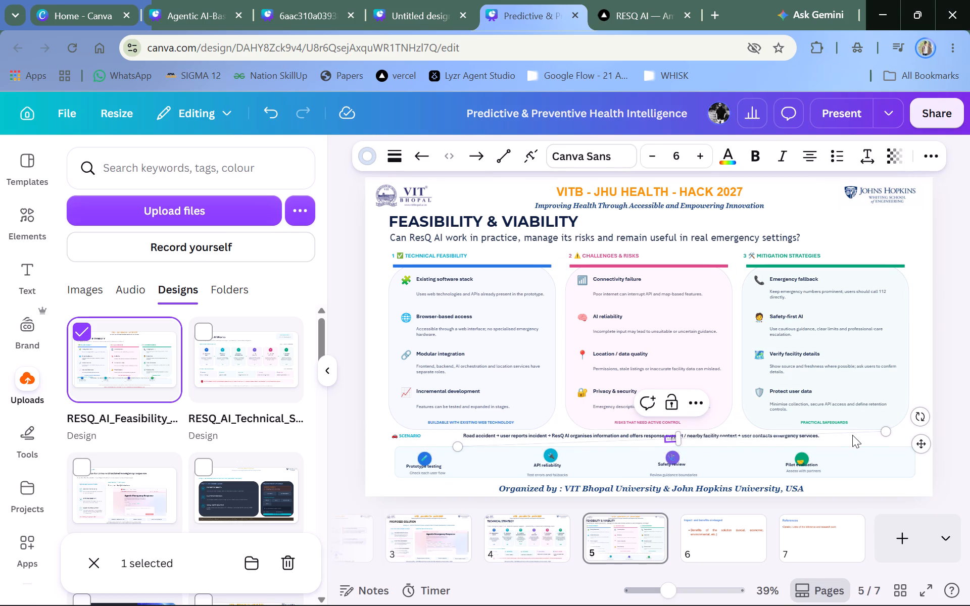
pyautogui.moveTo(891, 428); pyautogui.dragTo(892, 444)
pyautogui.moveTo(892, 444); pyautogui.dragTo(876, 437)
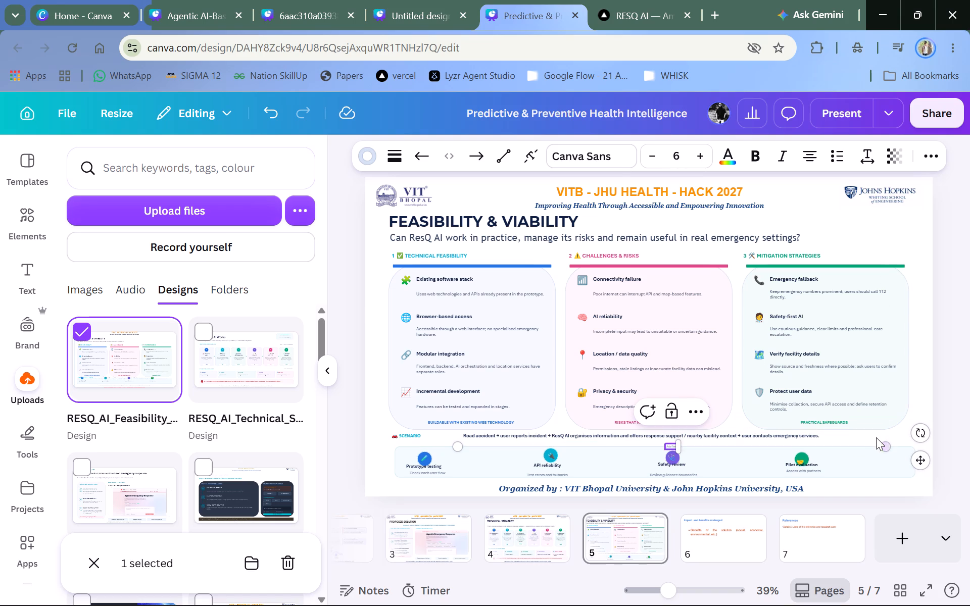
pyautogui.moveTo(876, 437); pyautogui.dragTo(862, 405)
pyautogui.click(969, 347)
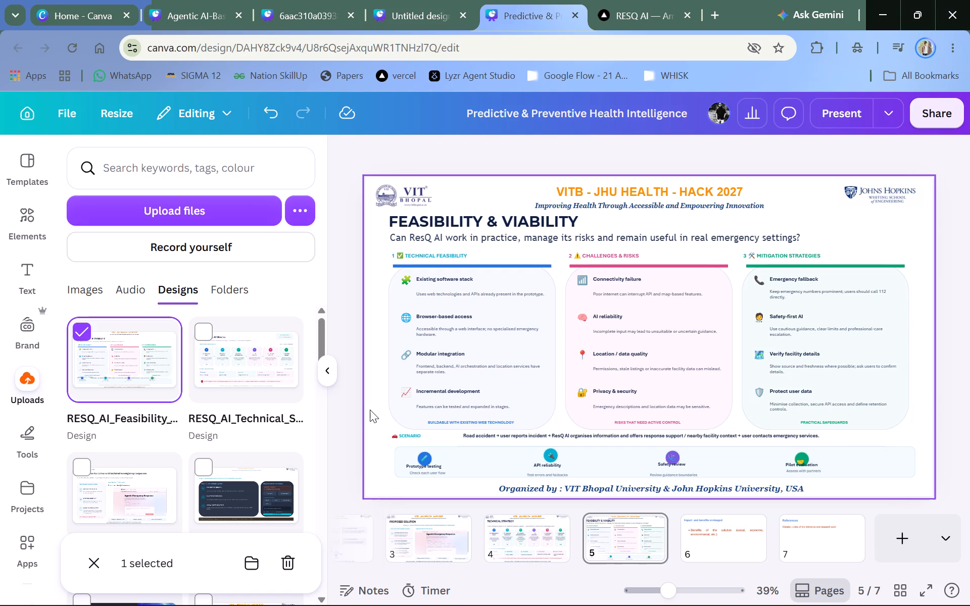
# Set the "TECHNICAL FEASIBILITY" column heading's font size to 18.
pyautogui.click(411, 257)
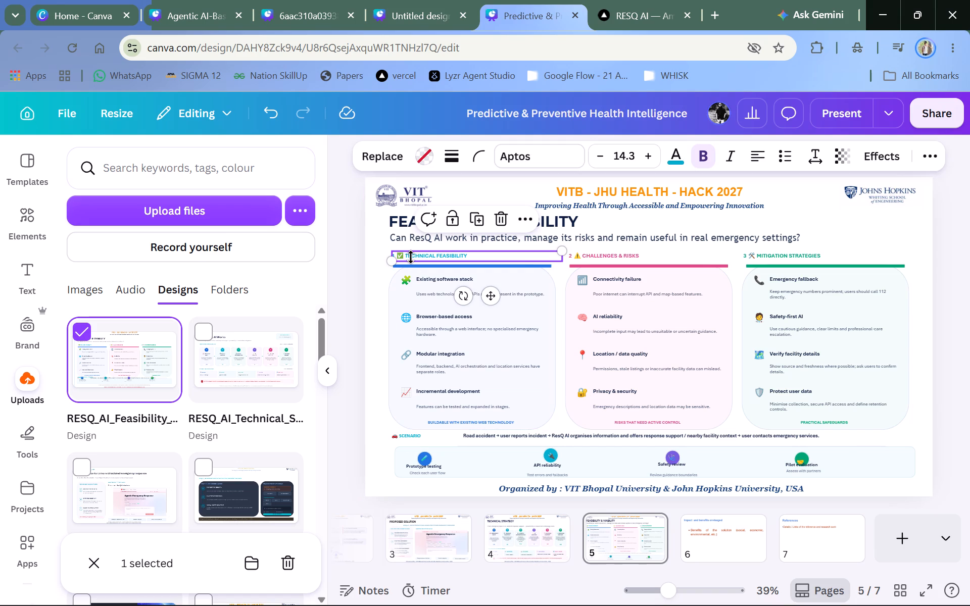
pyautogui.click(627, 151)
pyautogui.write('17')
pyautogui.press('Return')
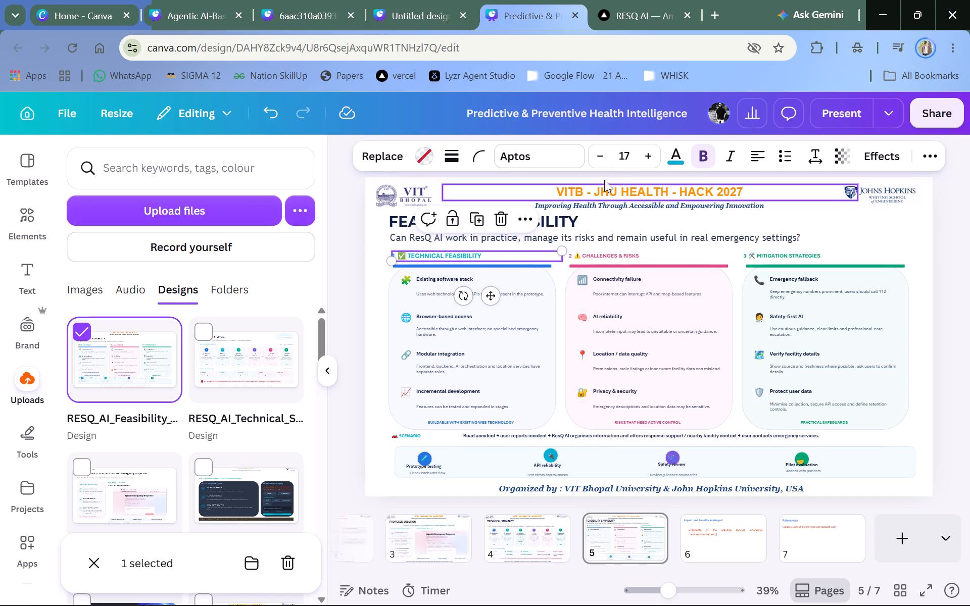
pyautogui.doubleClick(653, 158)
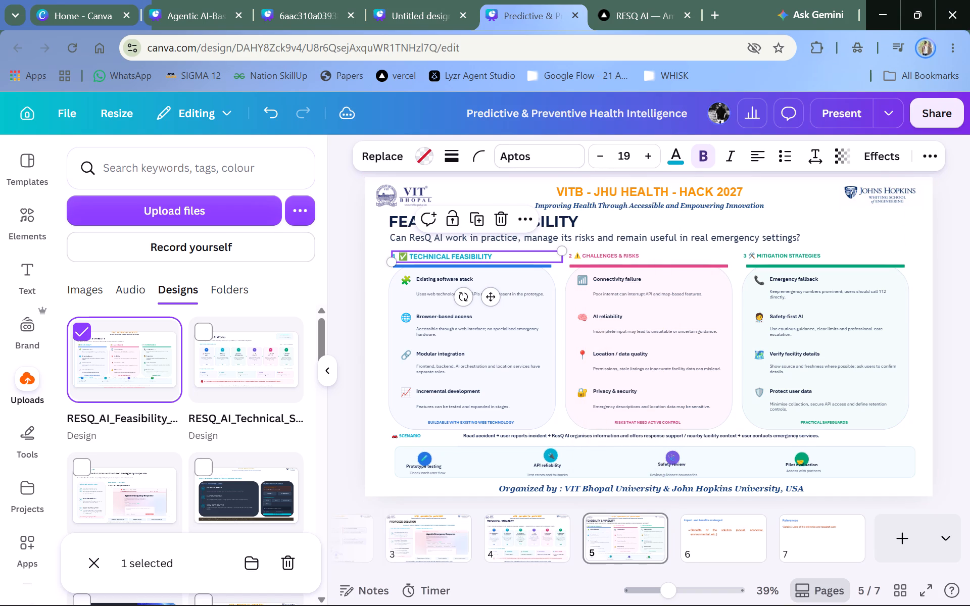
pyautogui.click(625, 161)
pyautogui.write('18')
pyautogui.press('Return')
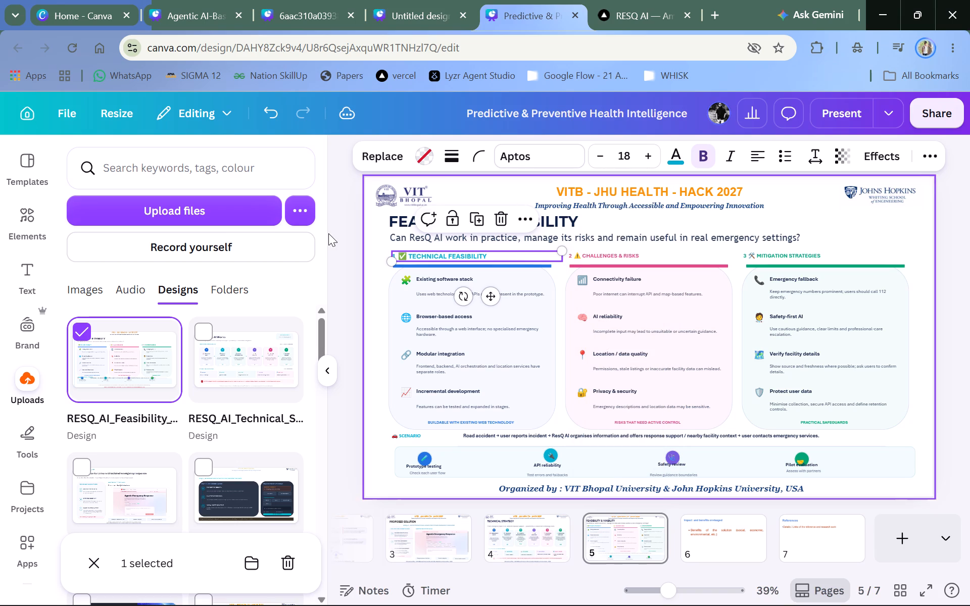
pyautogui.doubleClick(341, 233)
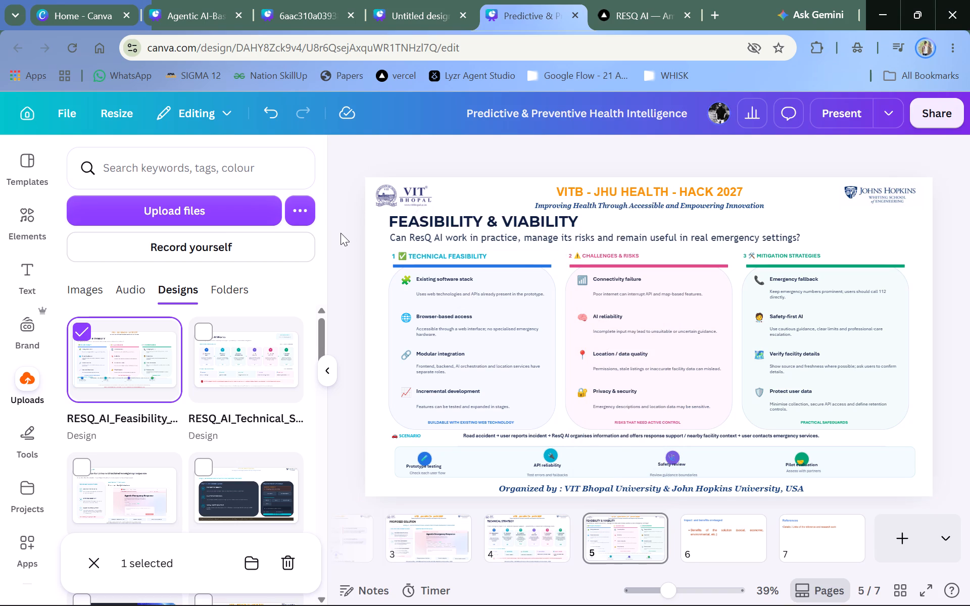
# Set the "CHALLENGES & RISKS" column heading's font size to 18.
pyautogui.doubleClick(623, 255)
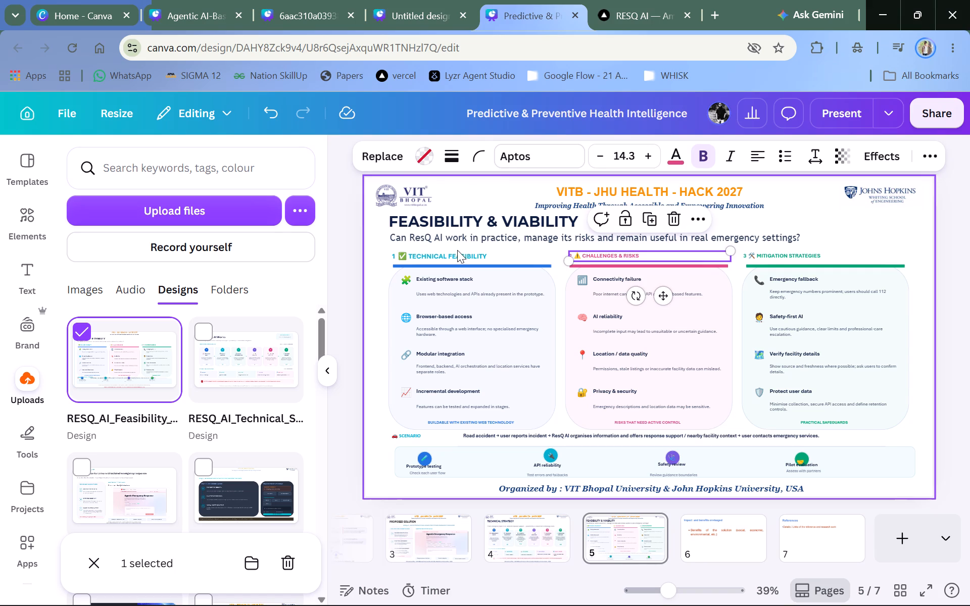
pyautogui.doubleClick(457, 250)
pyautogui.click(463, 258)
pyautogui.doubleClick(609, 253)
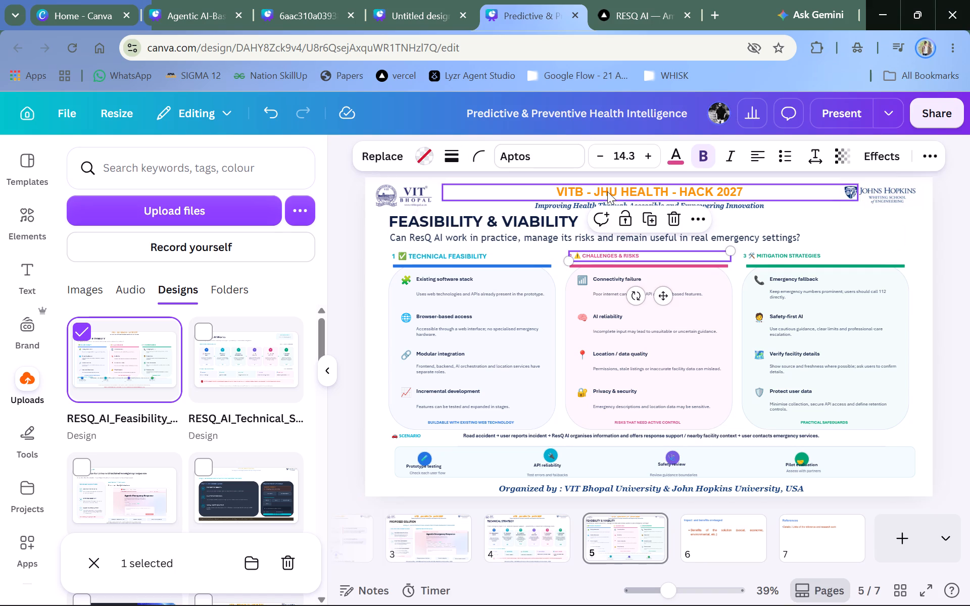
pyautogui.click(620, 156)
pyautogui.write('18')
pyautogui.press('Return')
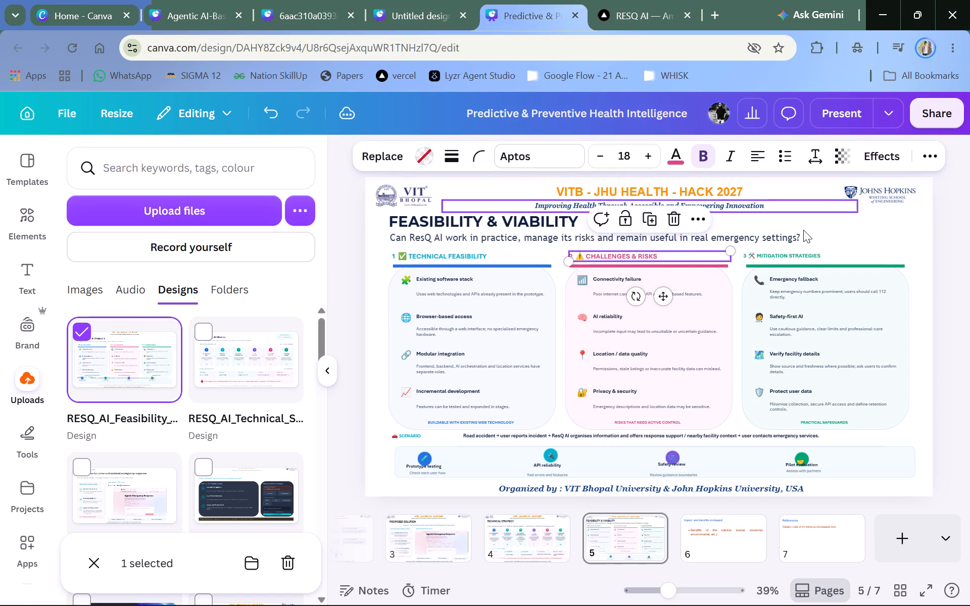
# Set the "MITIGATION STRATEGIES" column heading's font size to 18.
pyautogui.doubleClick(799, 253)
pyautogui.doubleClick(624, 163)
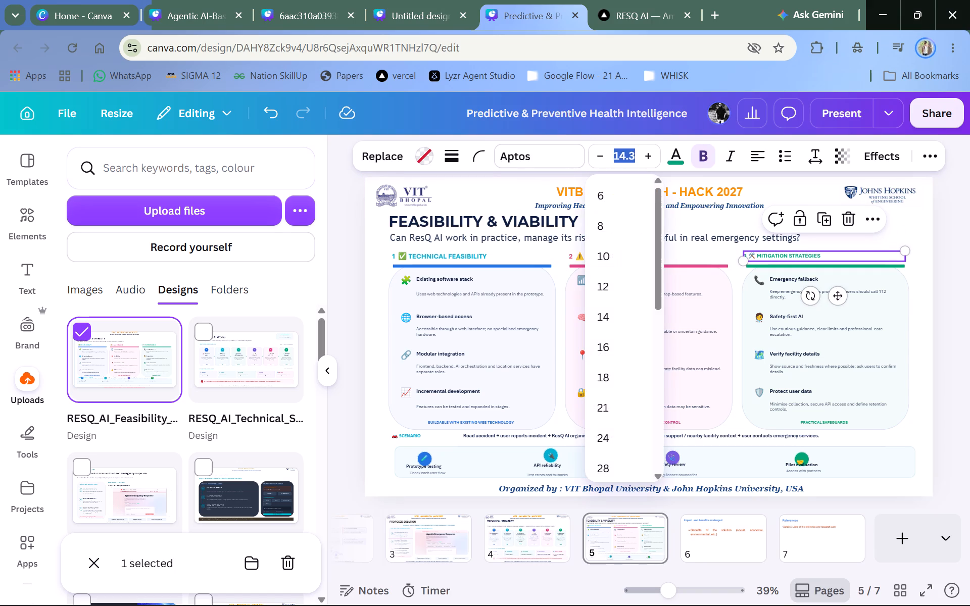
pyautogui.write('18')
pyautogui.press('Return')
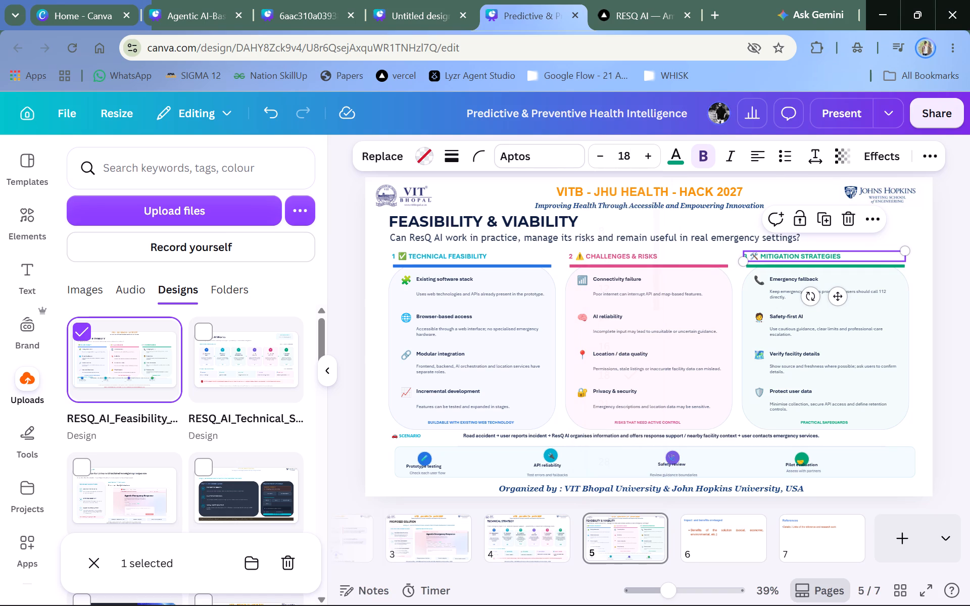
pyautogui.doubleClick(354, 278)
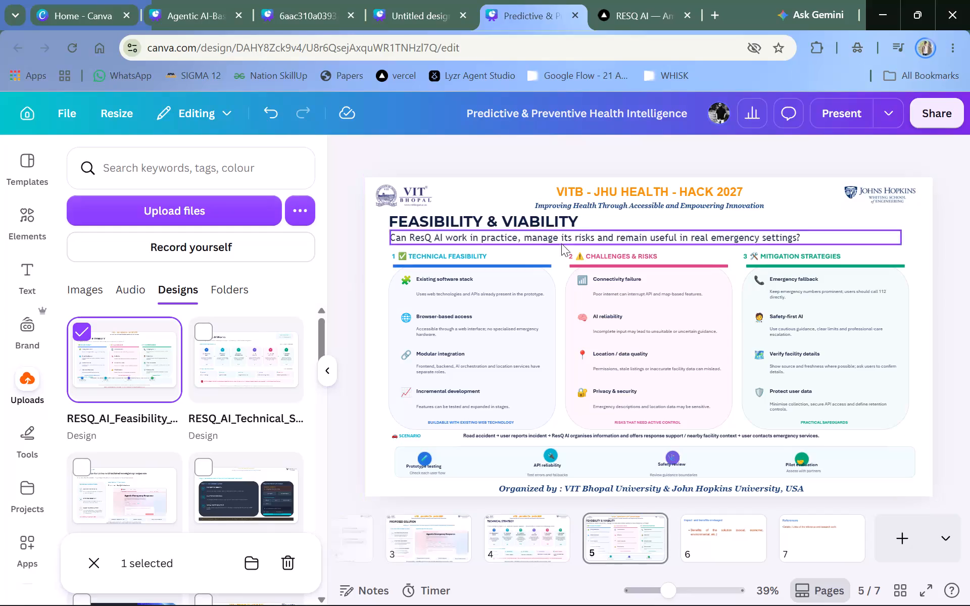
# Nudge the "MITIGATION STRATEGIES" heading slightly to the right so it starts in line with its green bar.
pyautogui.doubleClick(767, 254)
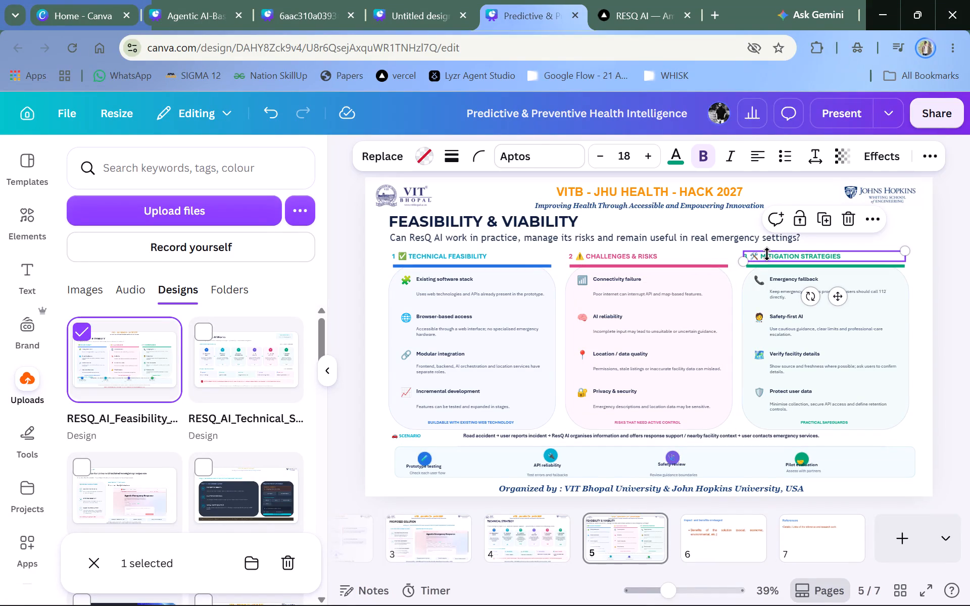
pyautogui.moveTo(833, 296); pyautogui.dragTo(837, 296)
pyautogui.doubleClick(954, 262)
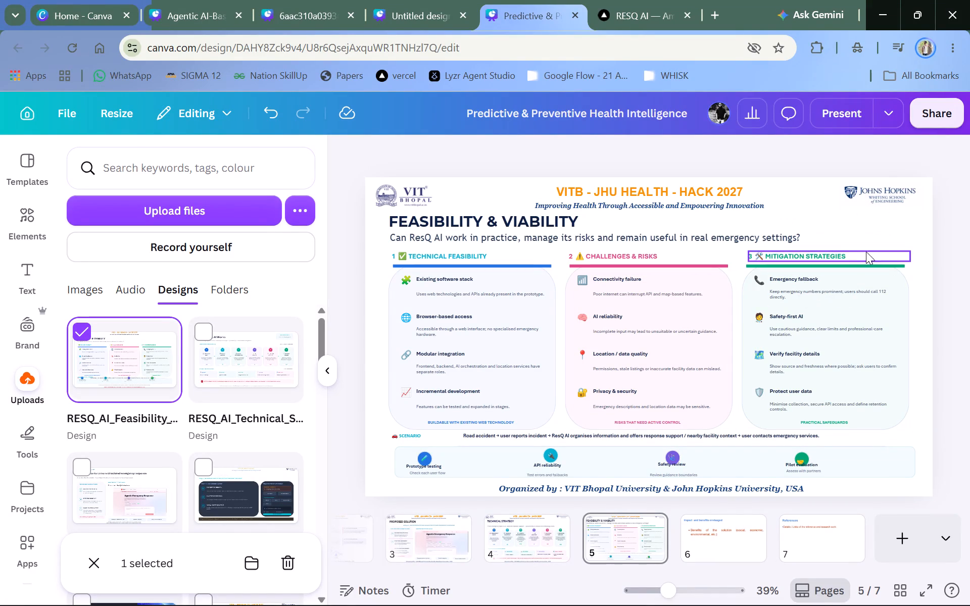
pyautogui.doubleClick(846, 250)
pyautogui.click(838, 295)
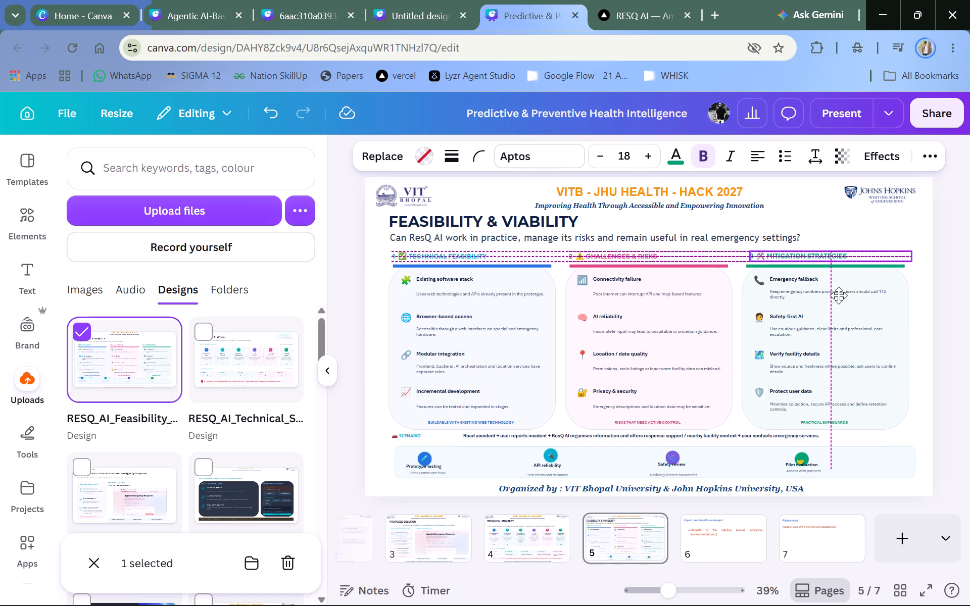
pyautogui.click(957, 270)
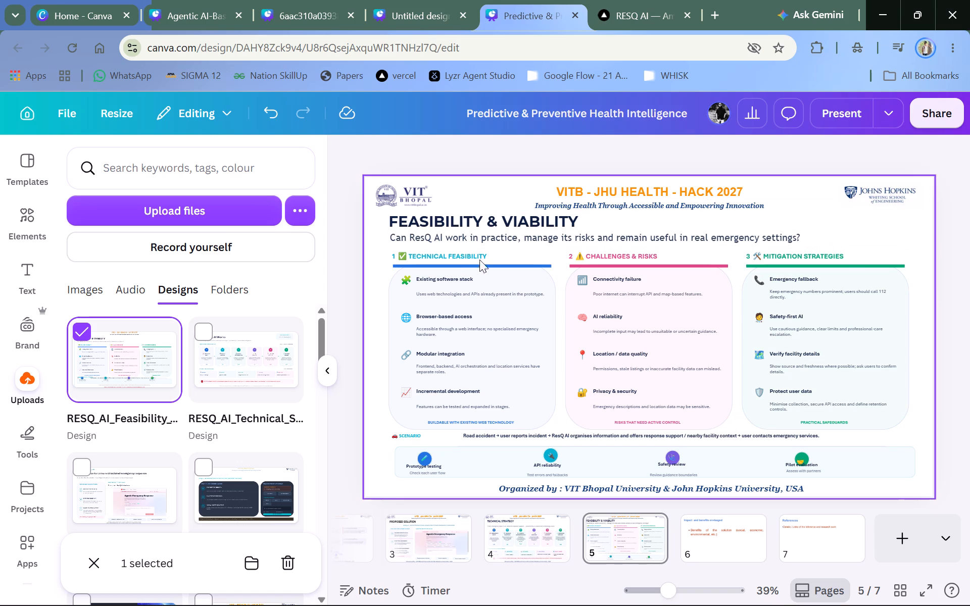
# Set the "Existing software stack" item heading's font size to 18 in the Technical Feasibility column.
pyautogui.doubleClick(458, 276)
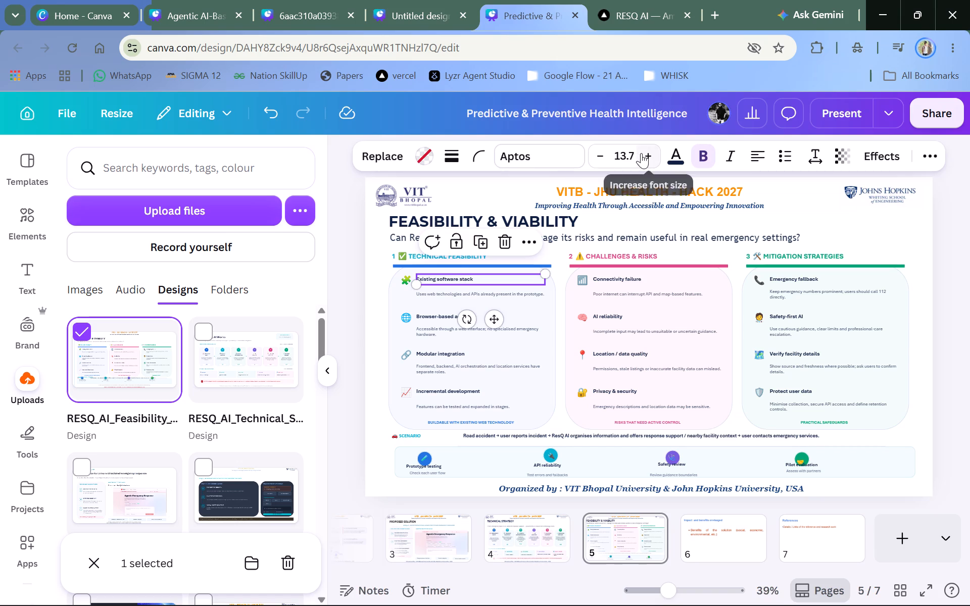
pyautogui.doubleClick(634, 158)
pyautogui.write('18')
pyautogui.press('Return')
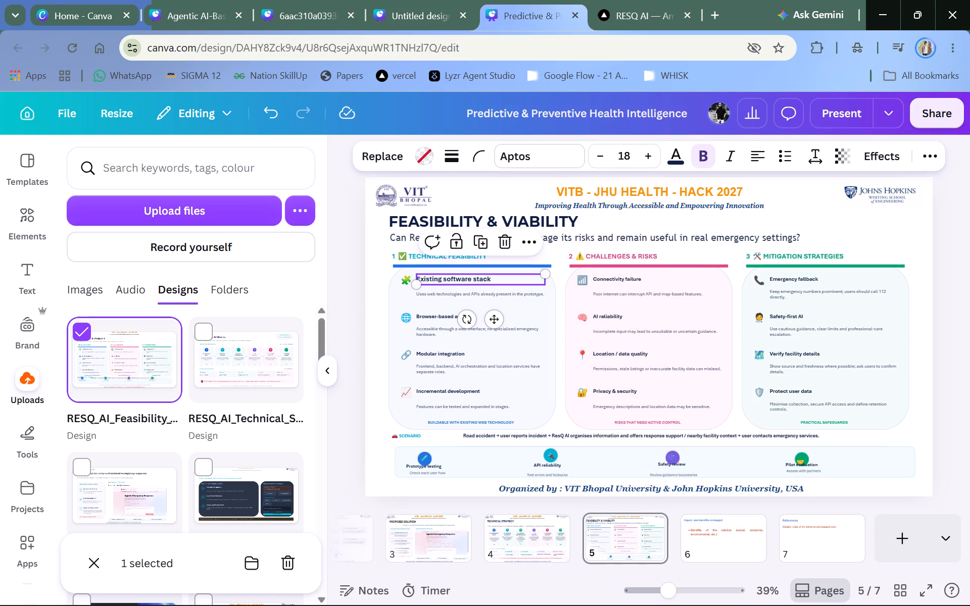
pyautogui.doubleClick(538, 152)
pyautogui.doubleClick(538, 152)
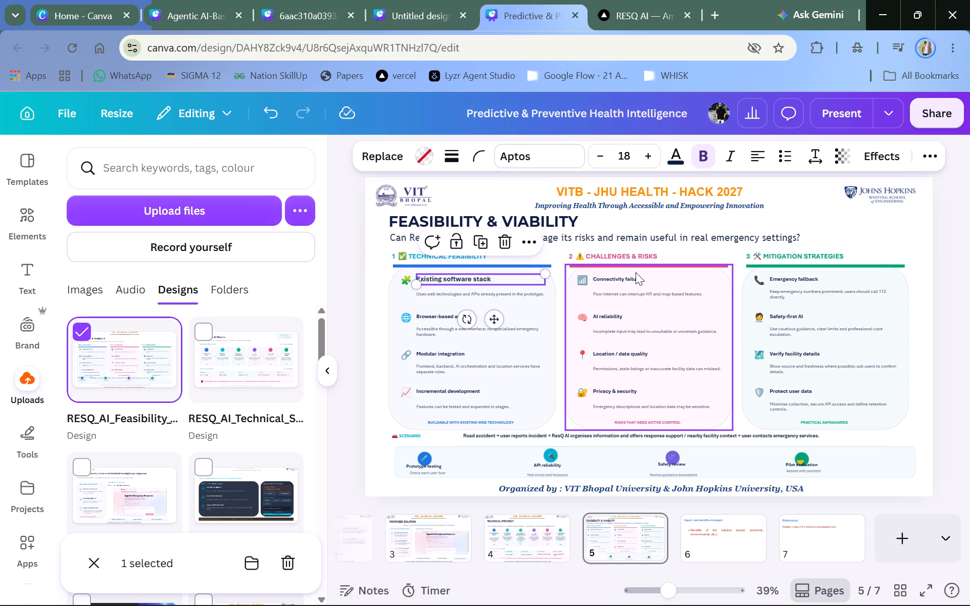
# Set the "Connectivity failure" item heading's font size to 18 in the Challenges & Risks column.
pyautogui.doubleClick(633, 277)
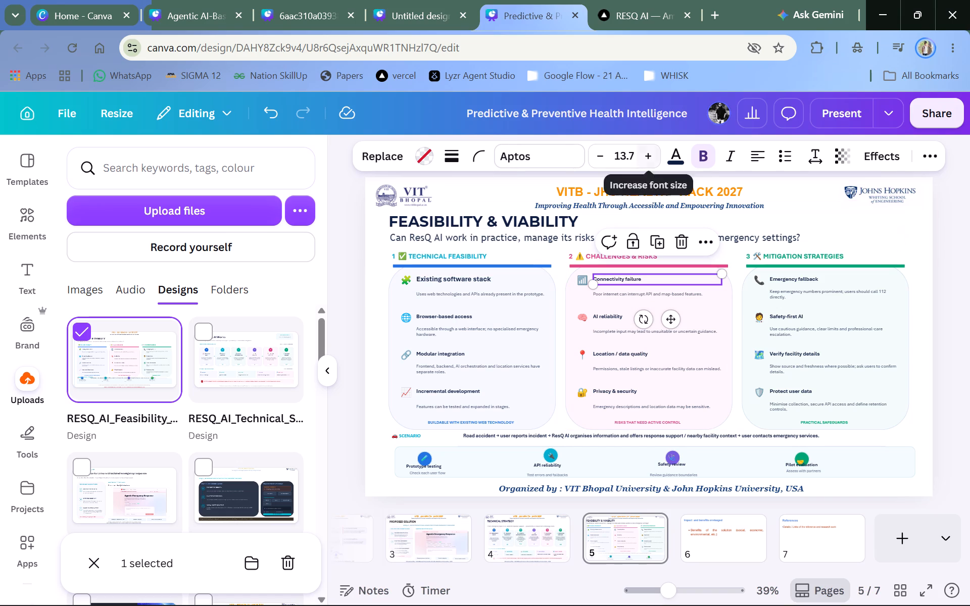
pyautogui.doubleClick(626, 162)
pyautogui.write('18')
pyautogui.press('Return')
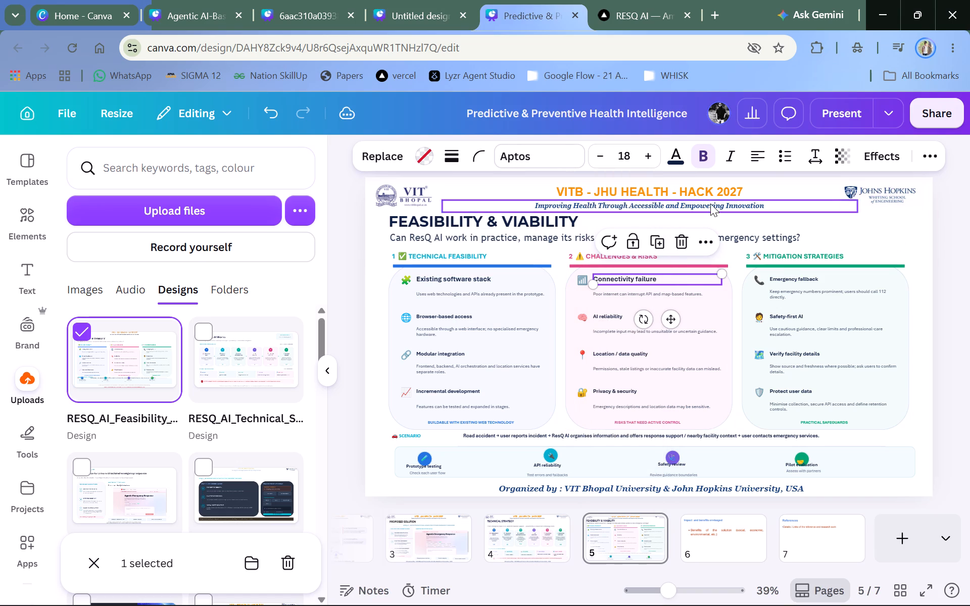
# Set the "Browser-based access" item heading's font size to 18 in the Technical Feasibility column.
pyautogui.click(450, 318)
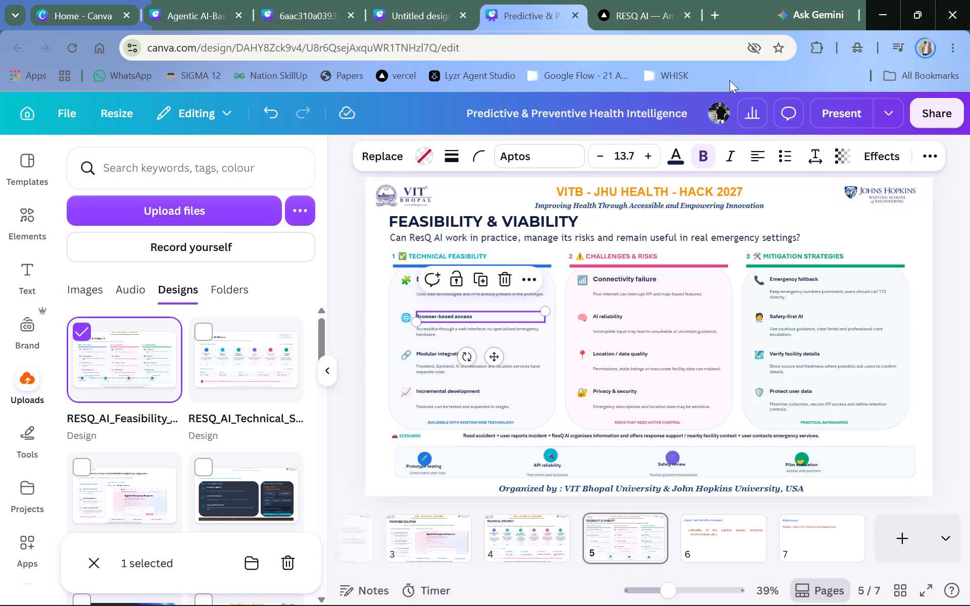
pyautogui.click(635, 157)
pyautogui.write('18')
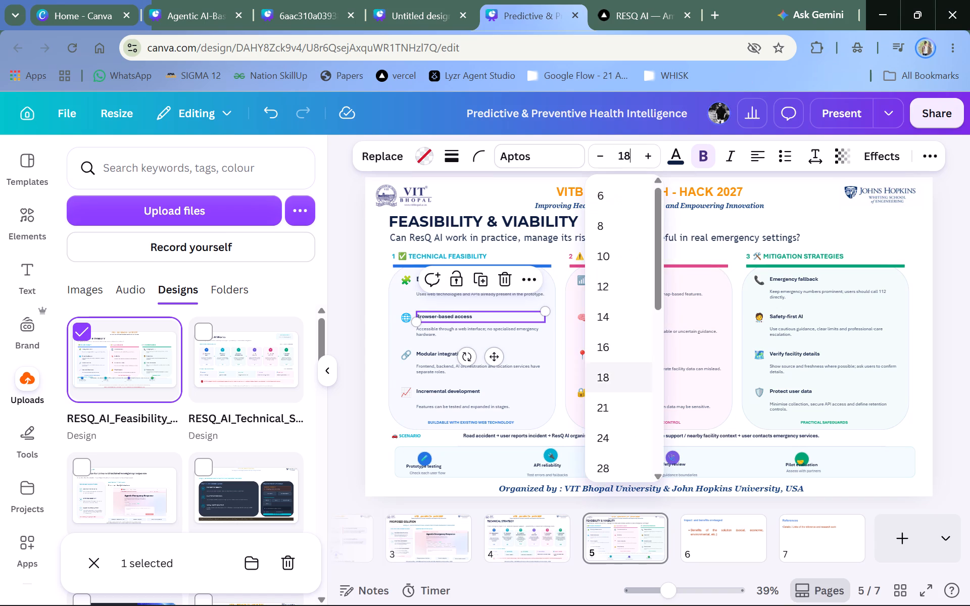
pyautogui.press('Return')
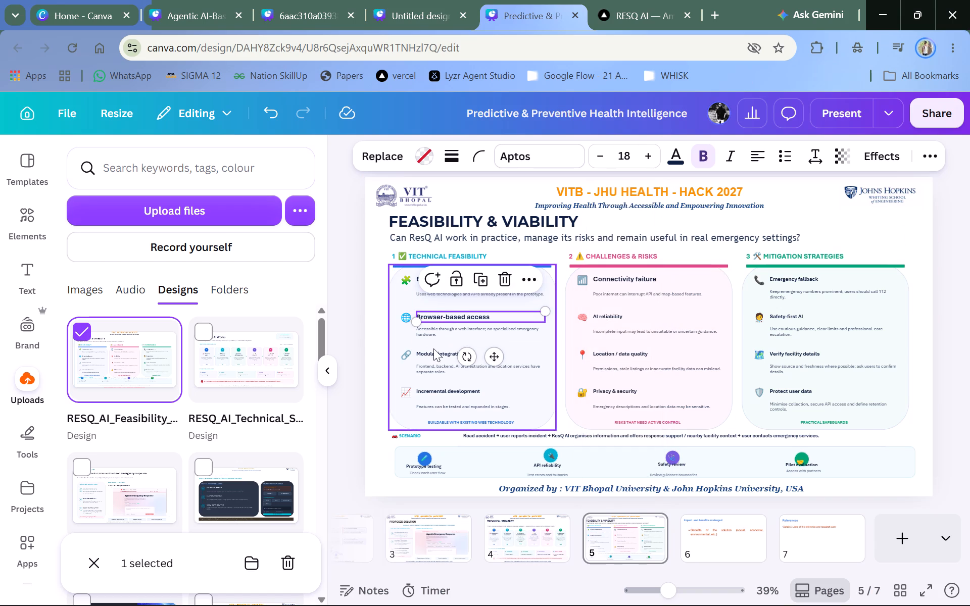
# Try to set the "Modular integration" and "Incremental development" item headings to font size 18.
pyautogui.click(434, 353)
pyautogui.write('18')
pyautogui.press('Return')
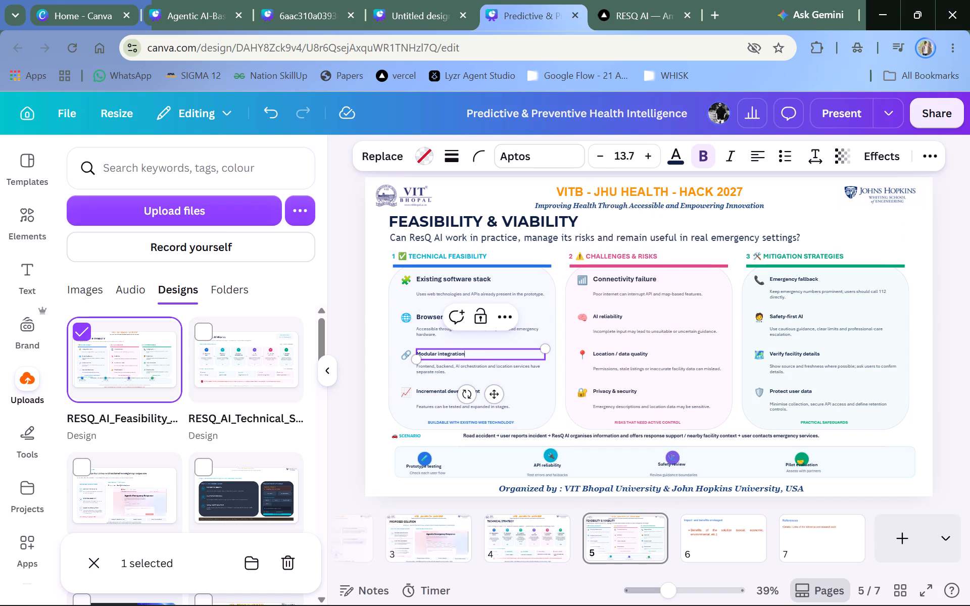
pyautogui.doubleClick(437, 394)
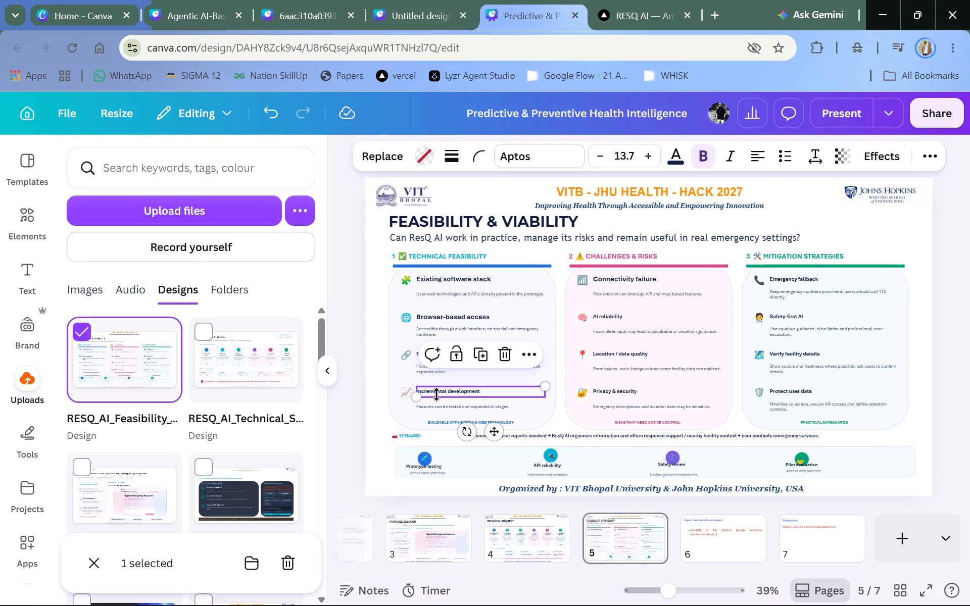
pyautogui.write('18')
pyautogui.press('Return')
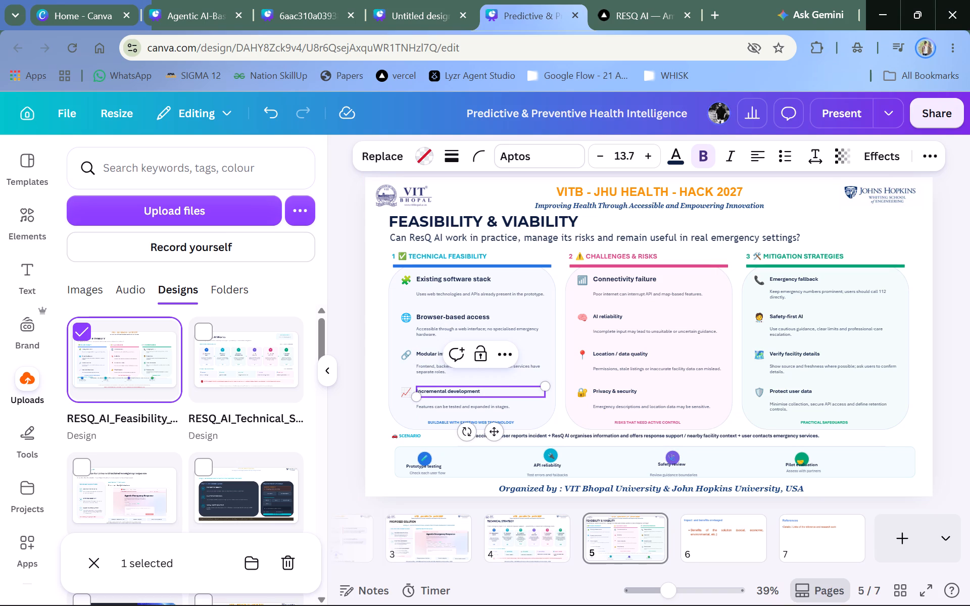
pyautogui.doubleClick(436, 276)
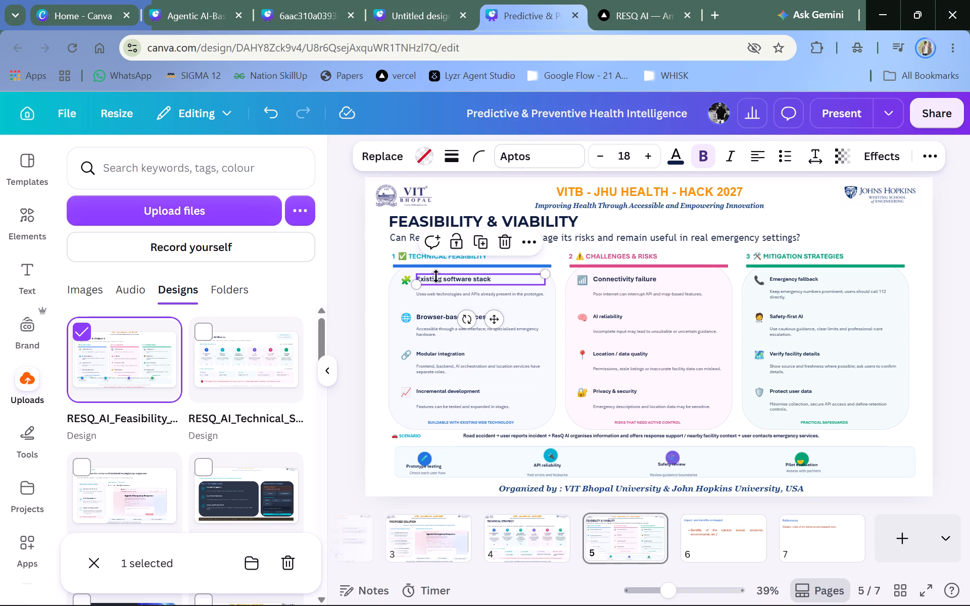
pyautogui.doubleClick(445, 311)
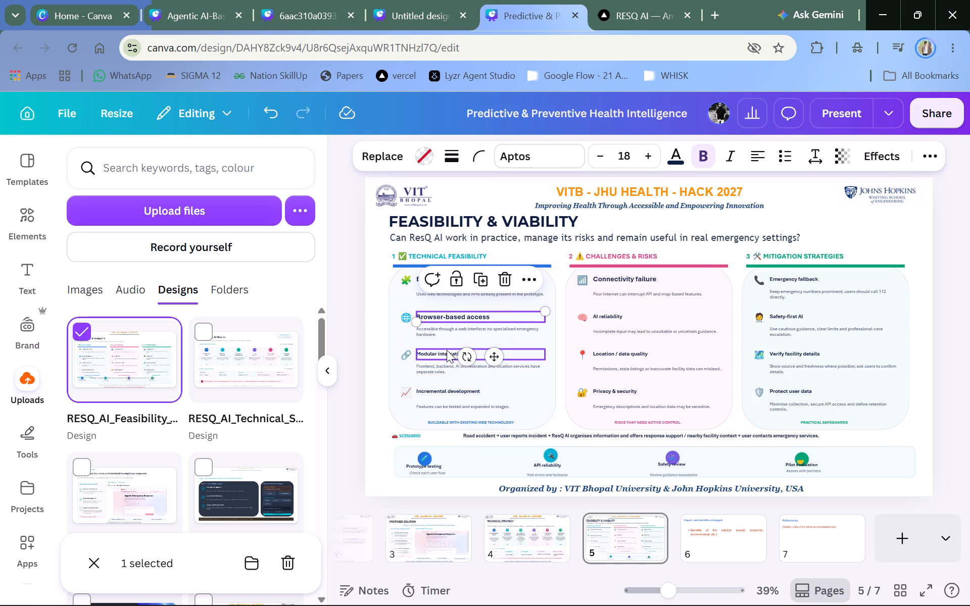
# Set the "Modular integration" item heading's font size to 18 in the Technical Feasibility column.
pyautogui.tripleClick(447, 350)
pyautogui.click(617, 153)
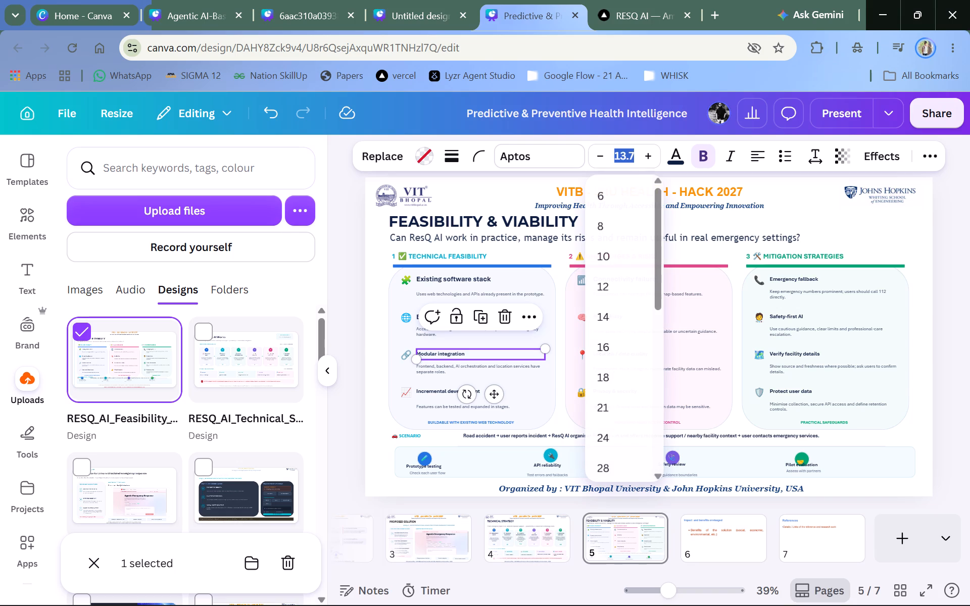
pyautogui.write('18')
pyautogui.press('Return')
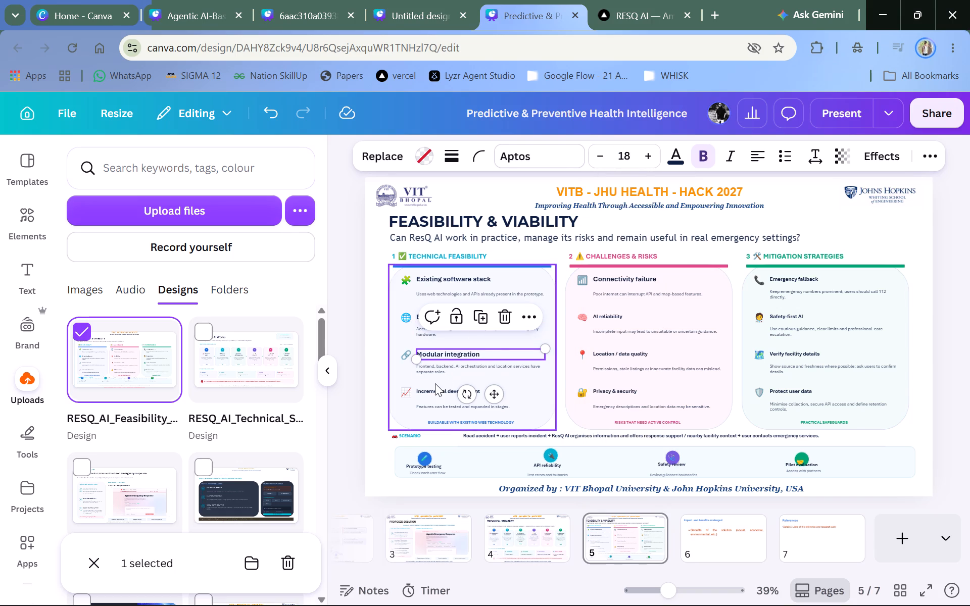
# Set the "Incremental development" item heading's font size to 18 in the Technical Feasibility column.
pyautogui.click(438, 391)
pyautogui.doubleClick(626, 149)
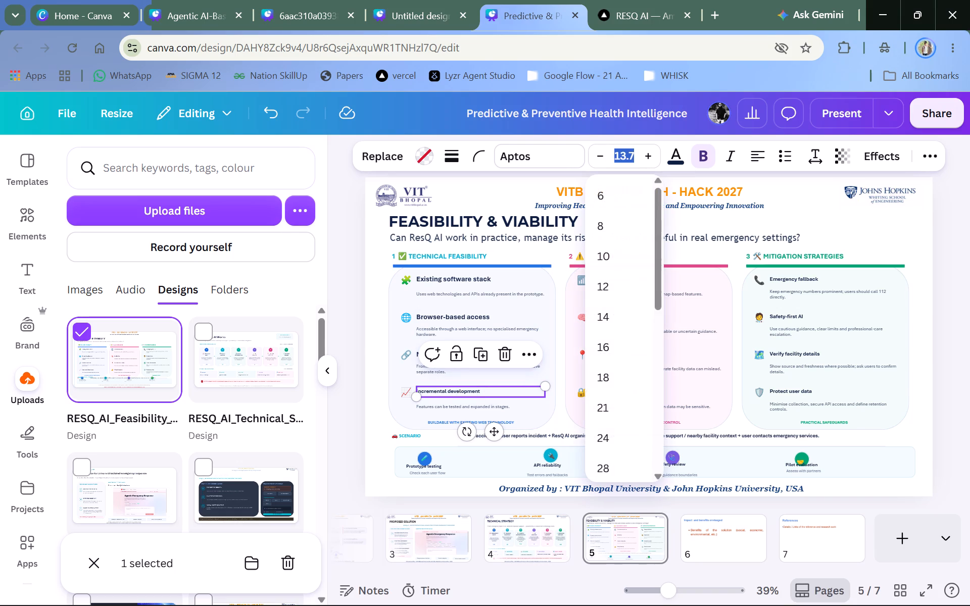
pyautogui.write('18')
pyautogui.press('Return')
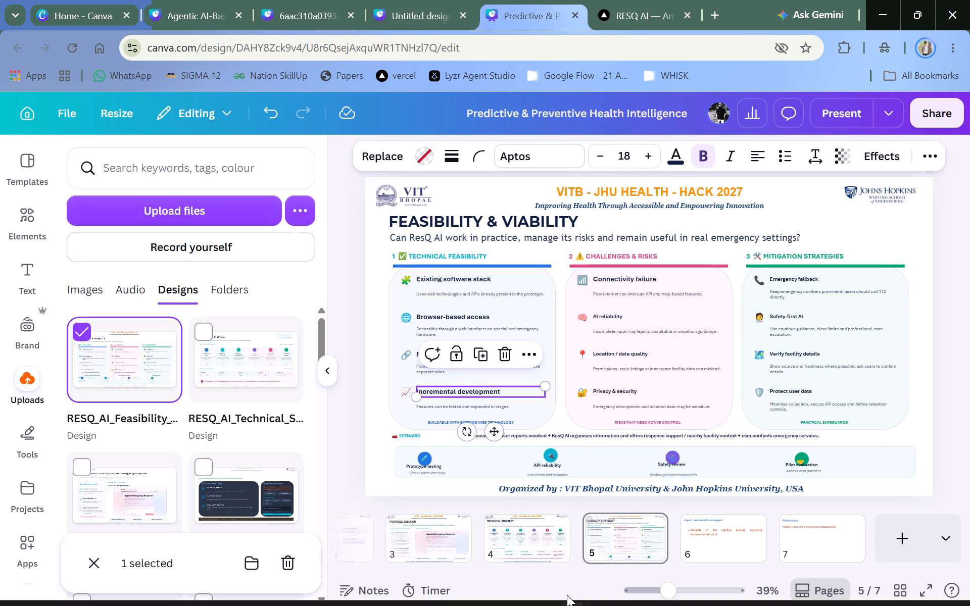
# Switch to YouTube Music and play the song "Shaamat" from the Listen again row.
pyautogui.doubleClick(519, 587)
pyautogui.click(519, 587)
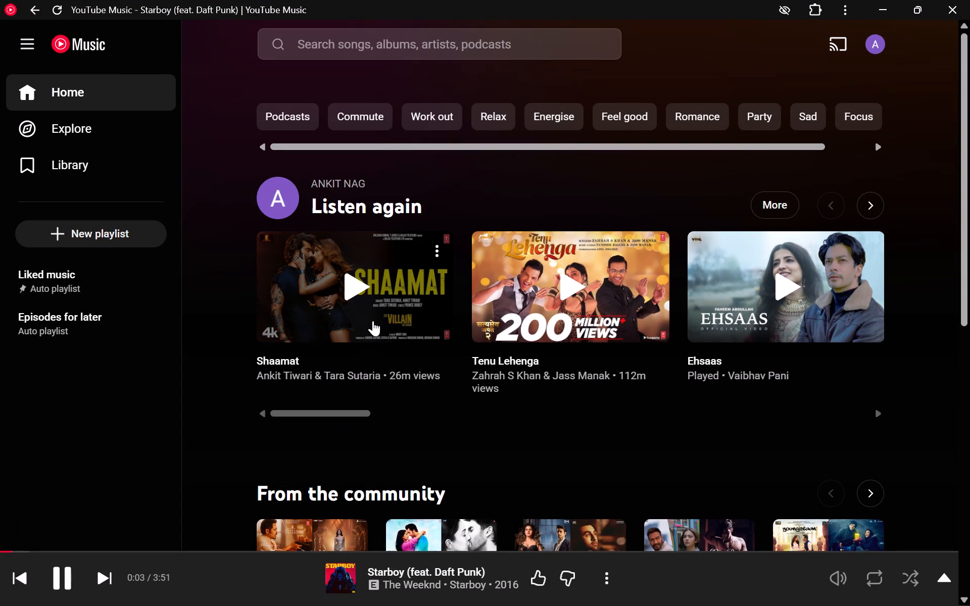
pyautogui.click(375, 318)
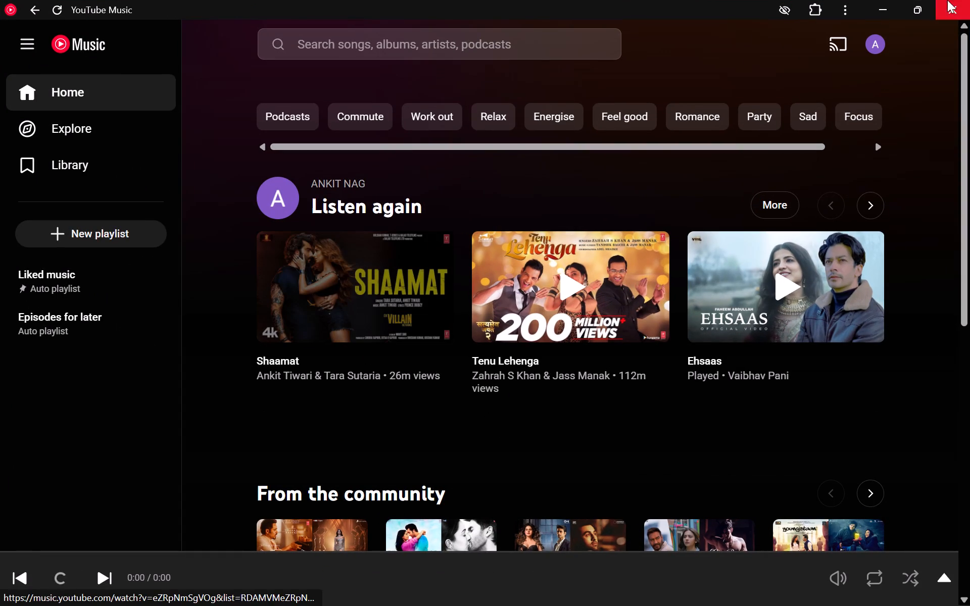
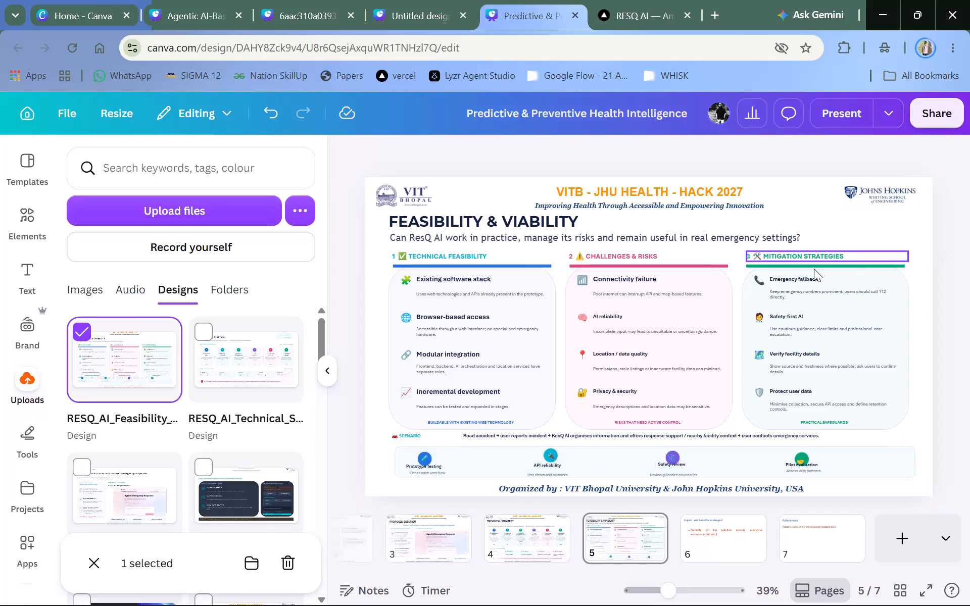
# Set the descriptions under "Existing software stack" and "Browser-based access" in the Technical Feasibility column to font size 17.
pyautogui.click(516, 294)
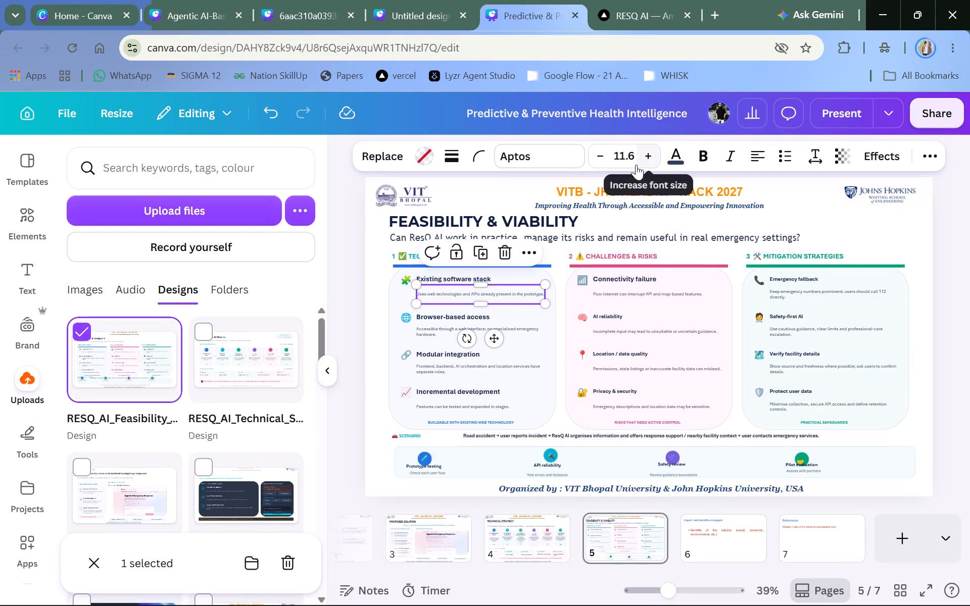
pyautogui.doubleClick(633, 162)
pyautogui.write('17')
pyautogui.press('Return')
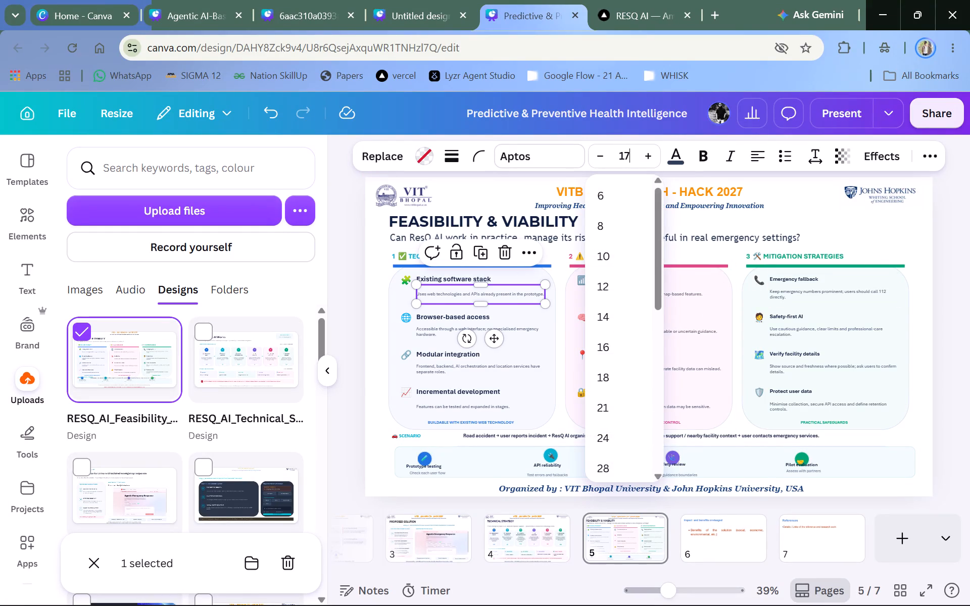
pyautogui.click(519, 323)
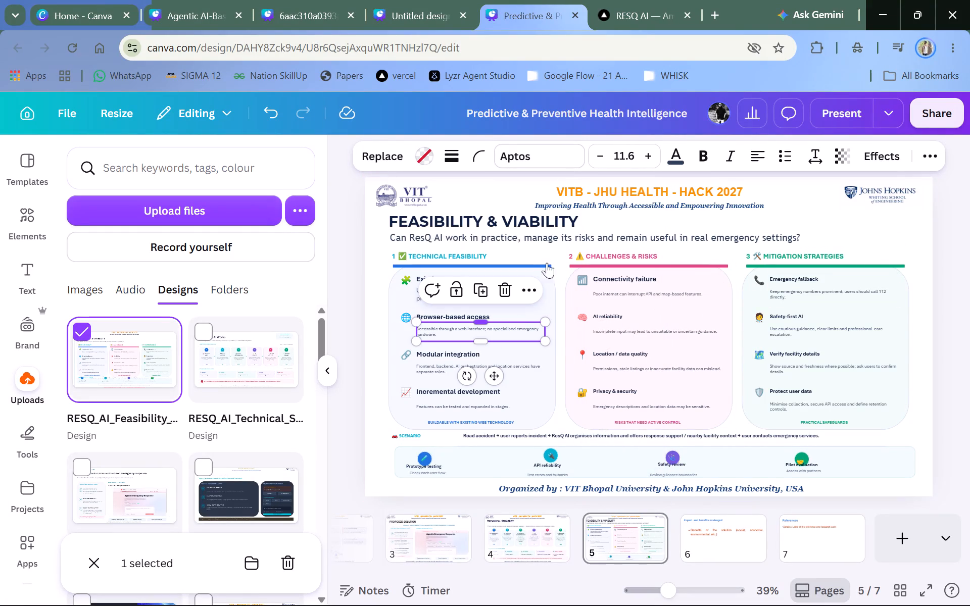
pyautogui.click(630, 148)
pyautogui.write('17')
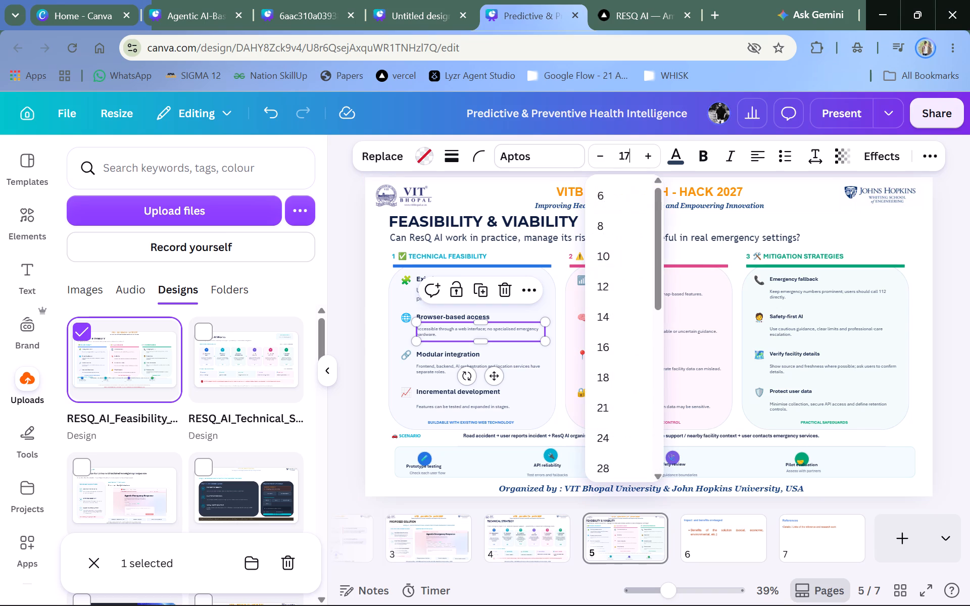
pyautogui.press('Return')
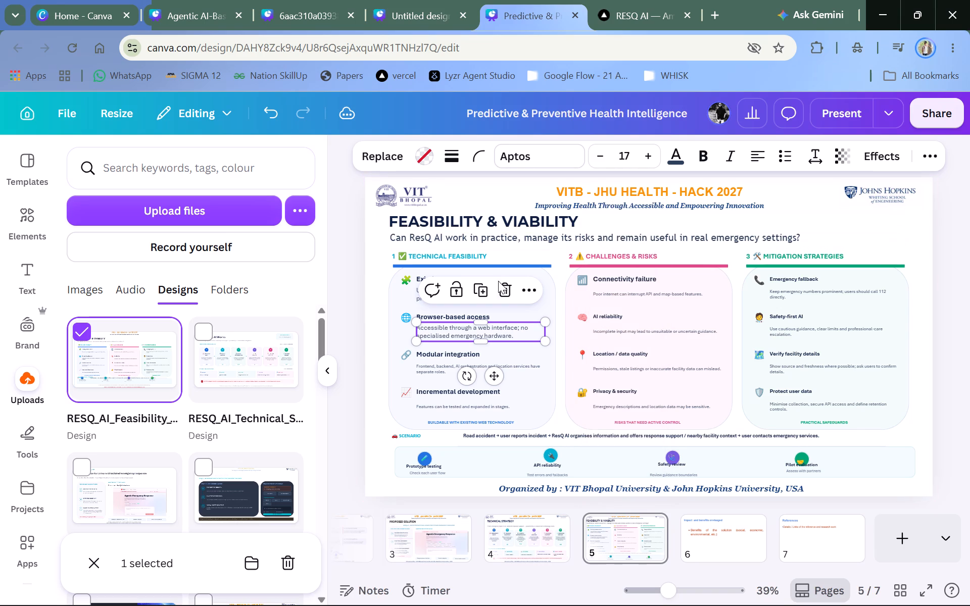
pyautogui.doubleClick(332, 297)
# Make the descriptions under "Existing software stack" and "Browser-based access" bold.
pyautogui.doubleClick(473, 295)
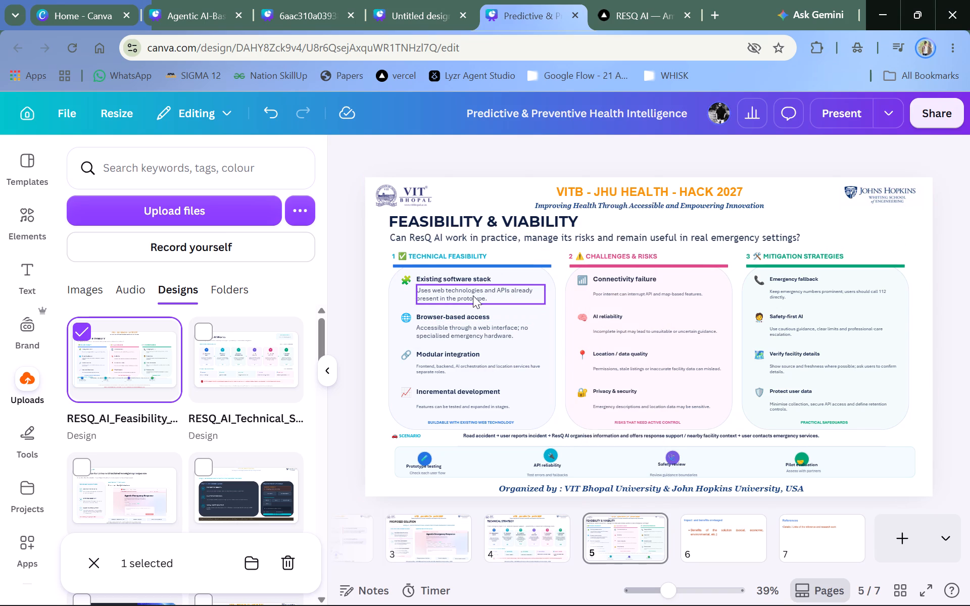
pyautogui.doubleClick(709, 154)
pyautogui.click(709, 154)
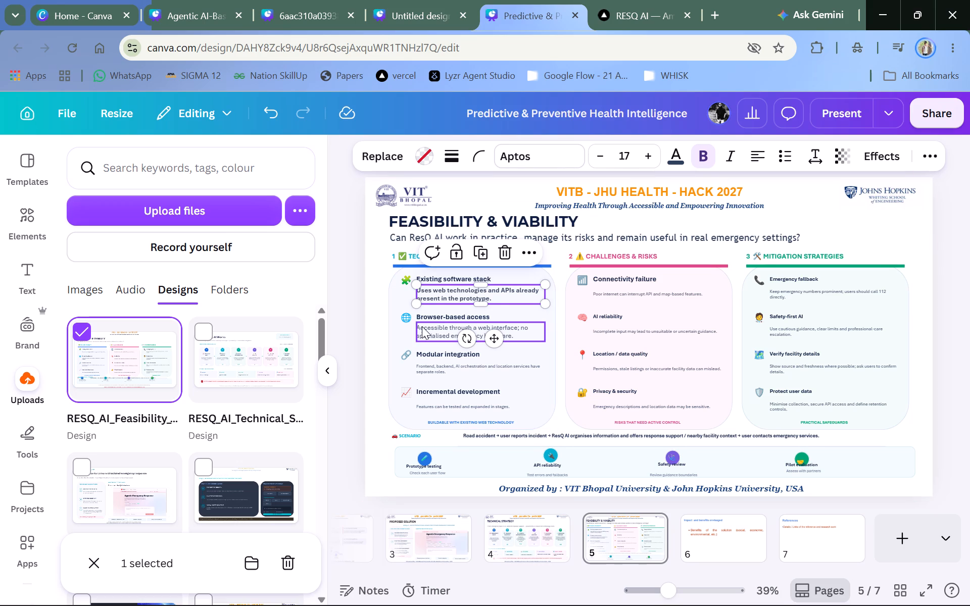
pyautogui.click(422, 326)
pyautogui.doubleClick(703, 167)
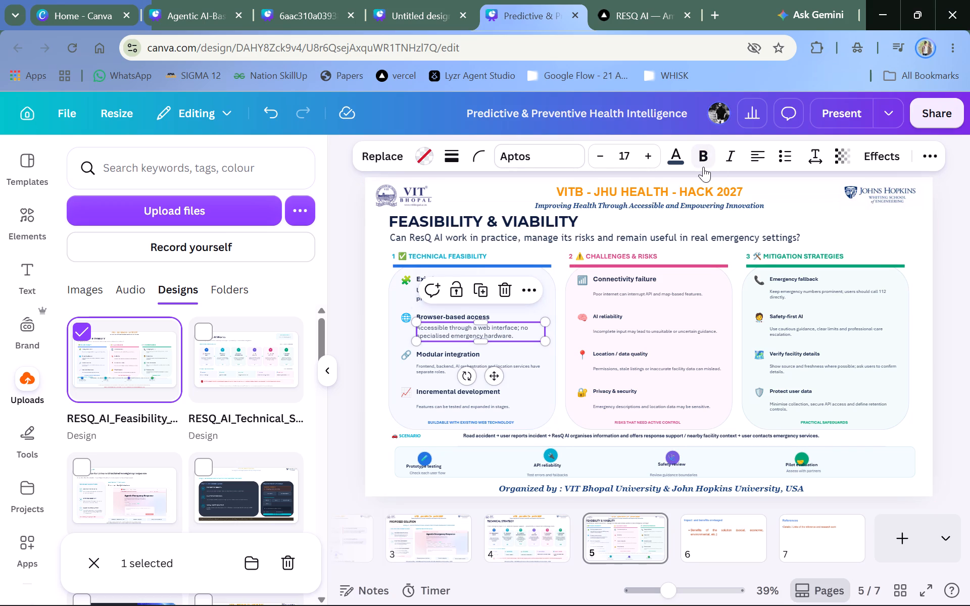
pyautogui.click(703, 167)
# Set the description under "Modular integration" to font size 17 and make it bold.
pyautogui.doubleClick(446, 371)
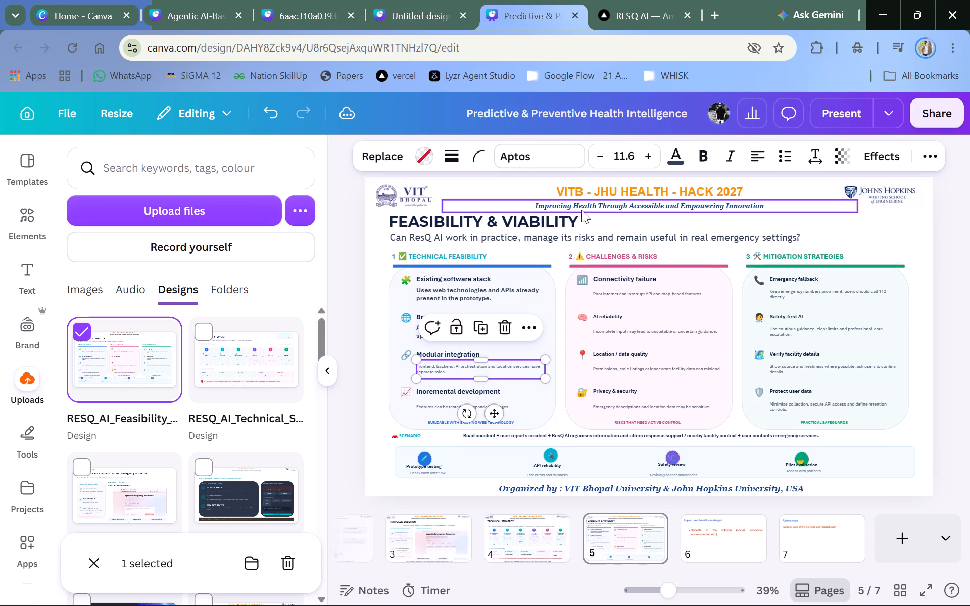
pyautogui.click(623, 155)
pyautogui.write('17')
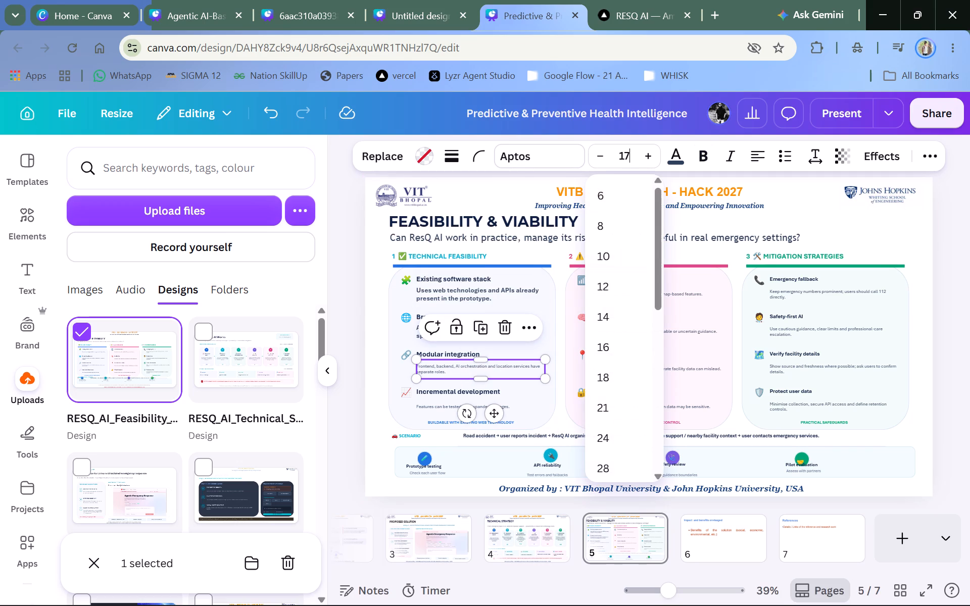
pyautogui.press('Return')
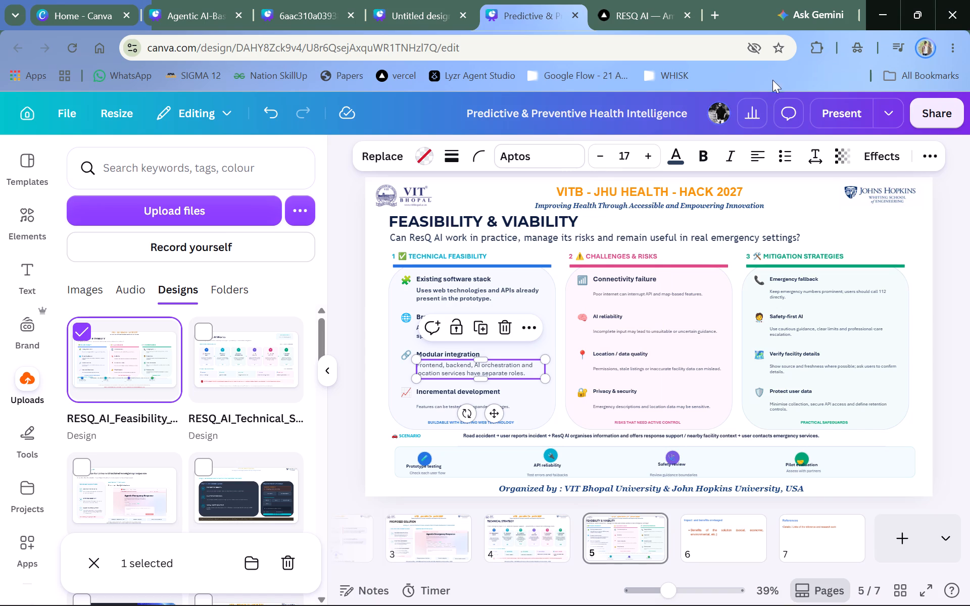
pyautogui.click(711, 154)
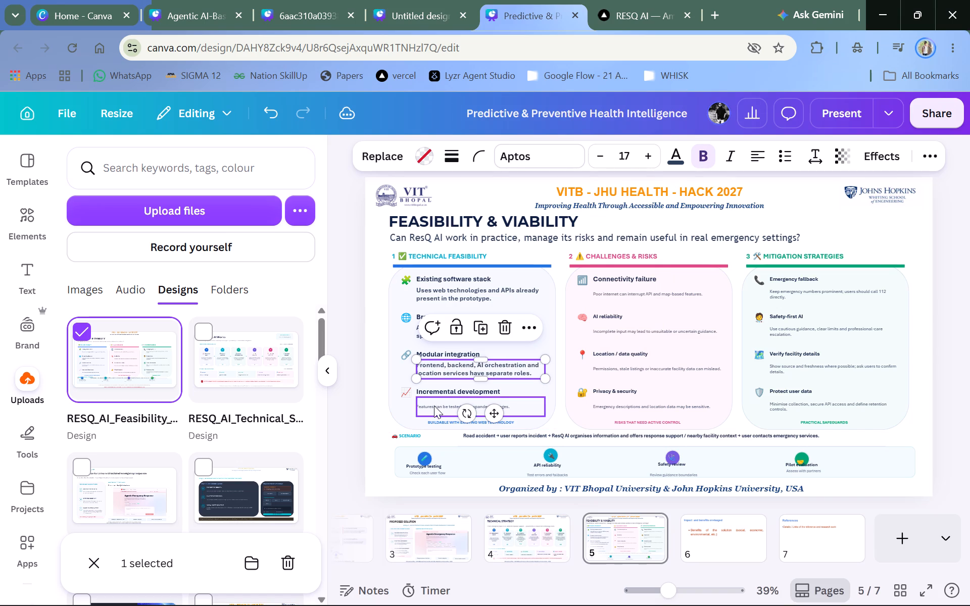
# Set the description under "Incremental development" in the Technical Feasibility column to font size 17.
pyautogui.doubleClick(434, 406)
pyautogui.click(633, 156)
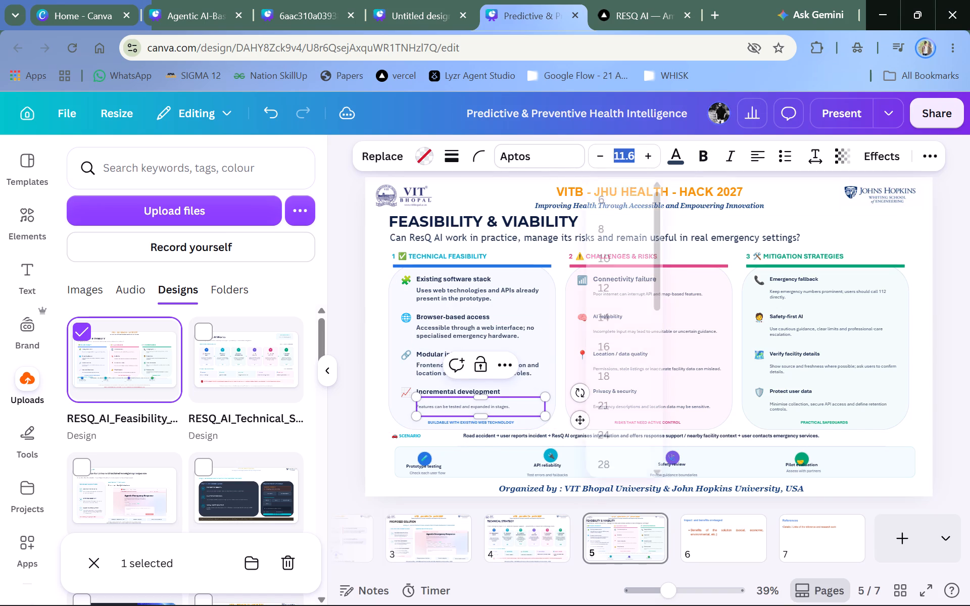
pyautogui.write('17')
pyautogui.press('Return')
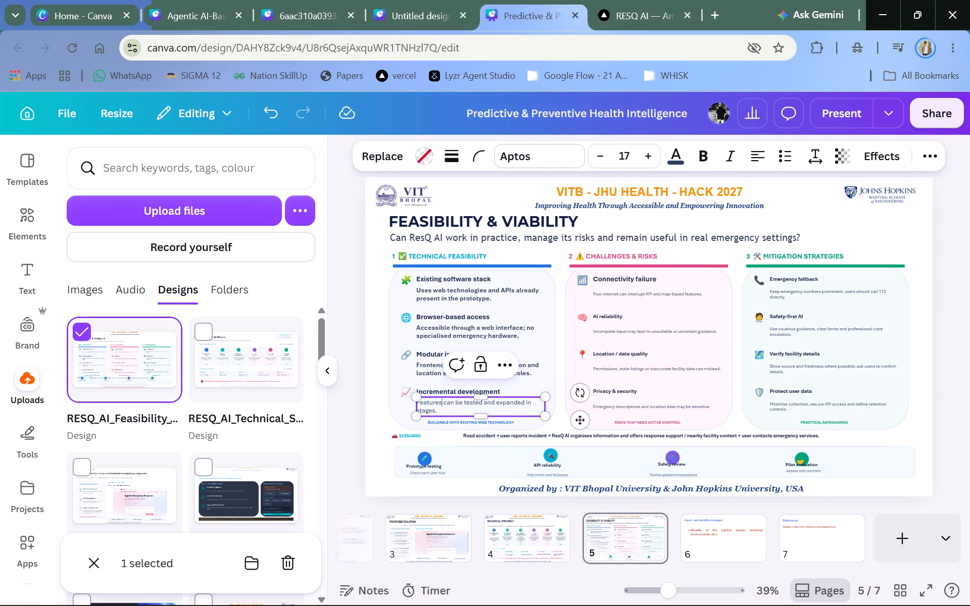
# Make the whole description under "Incremental development" bold.
pyautogui.doubleClick(692, 162)
pyautogui.click(692, 162)
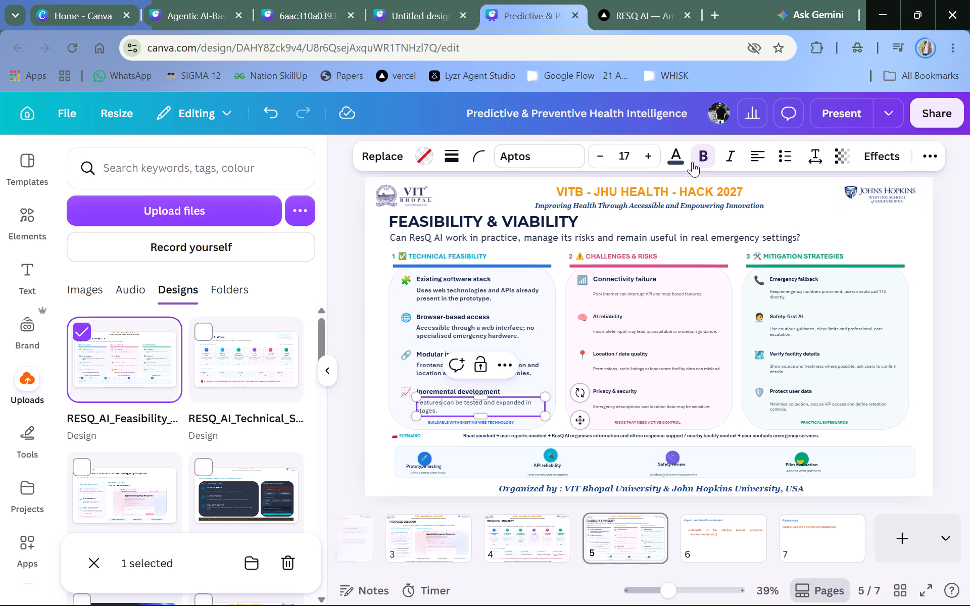
pyautogui.click(692, 162)
pyautogui.click(692, 162)
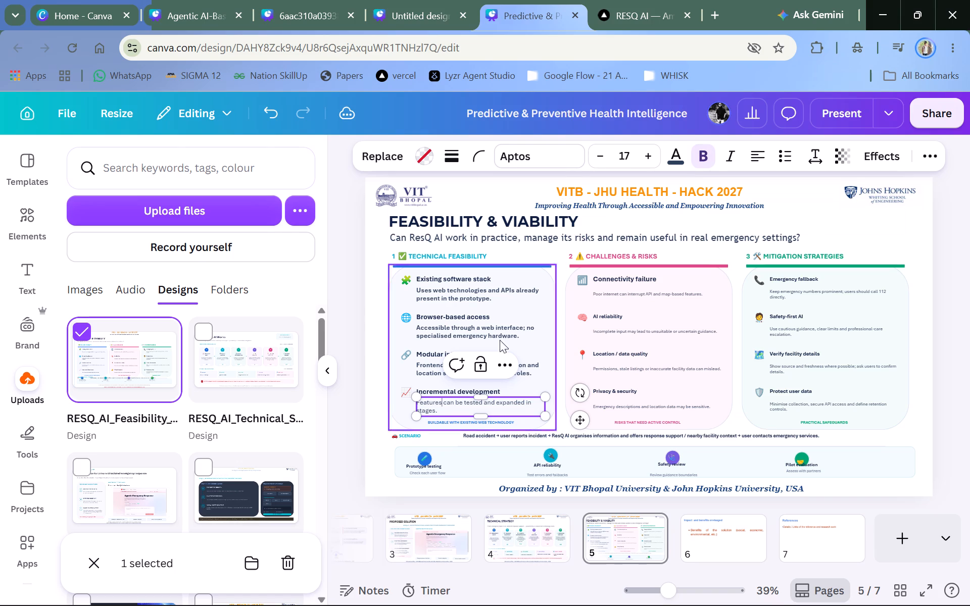
pyautogui.doubleClick(437, 415)
pyautogui.click(437, 415)
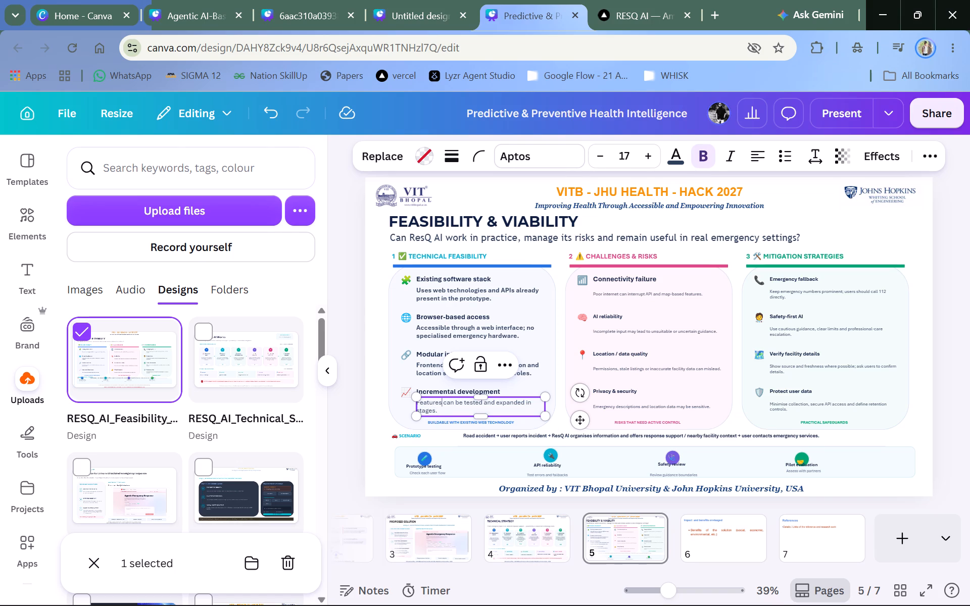
pyautogui.doubleClick(437, 409)
pyautogui.doubleClick(422, 375)
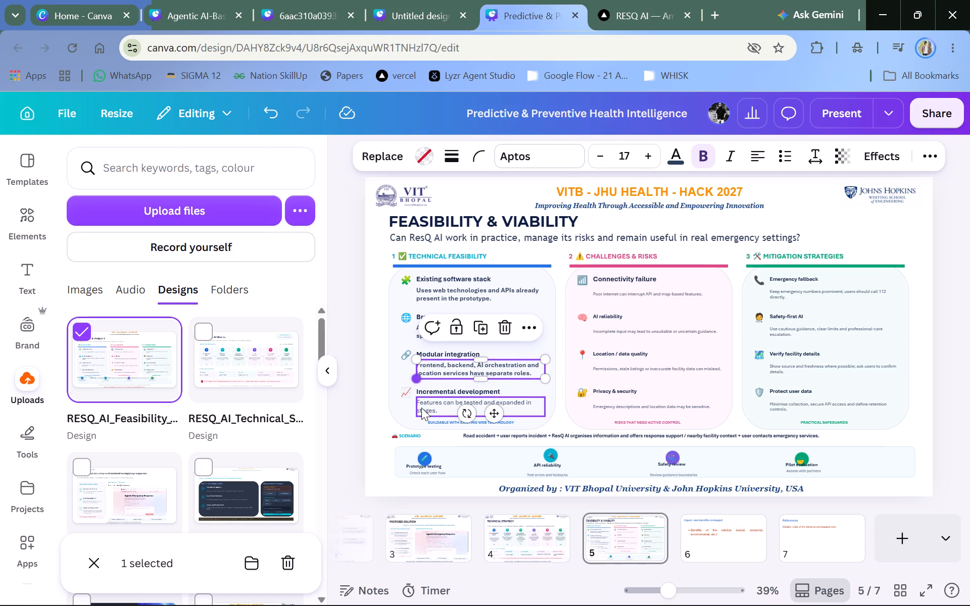
pyautogui.doubleClick(429, 401)
pyautogui.tripleClick(697, 161)
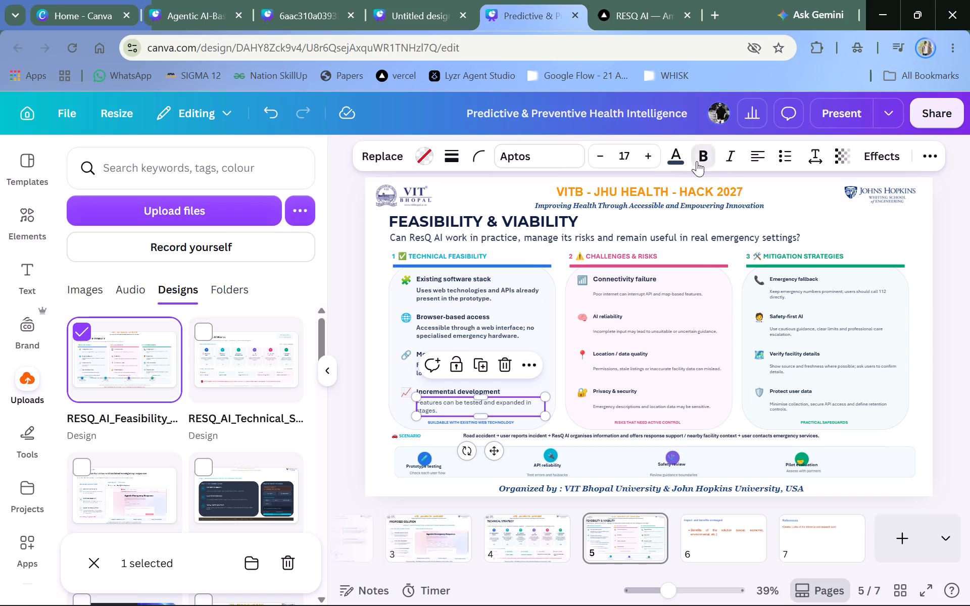
pyautogui.click(697, 161)
pyautogui.click(697, 161)
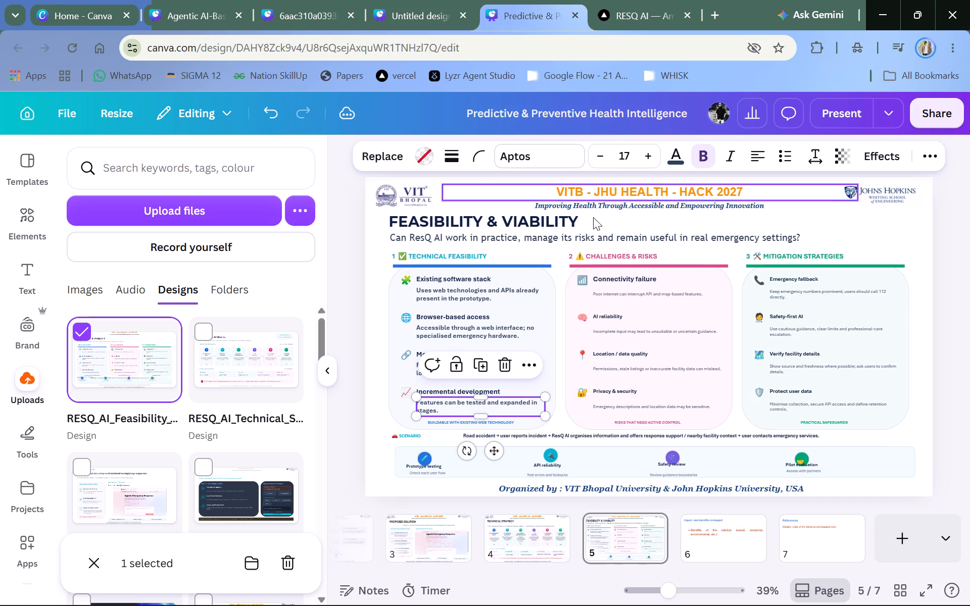
pyautogui.click(355, 307)
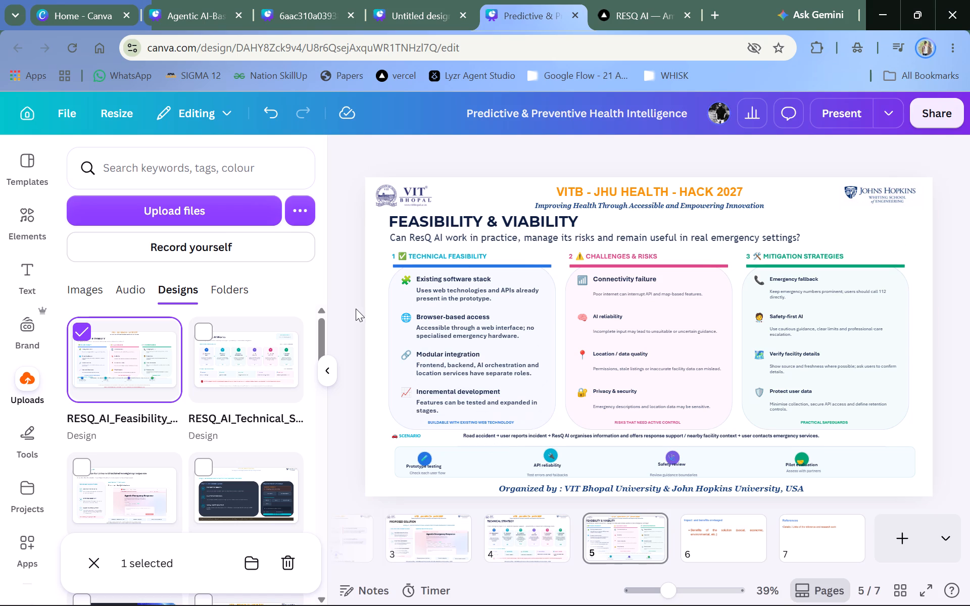
# Format the "BUILDABLE WITH EXISTING WEB TECHNOLOGY" caption at font size 15, removing bold and applying italic.
pyautogui.click(472, 423)
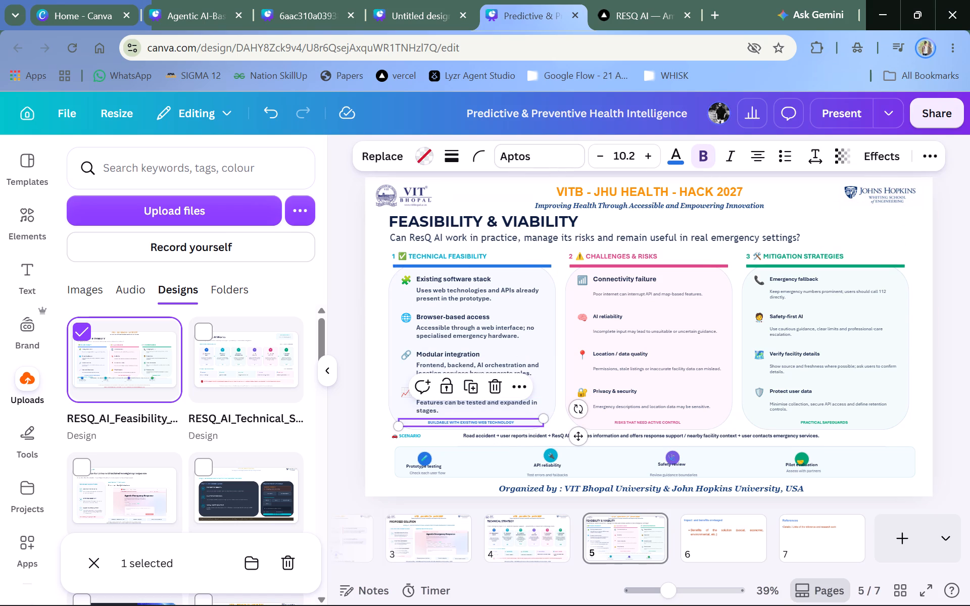
pyautogui.click(627, 159)
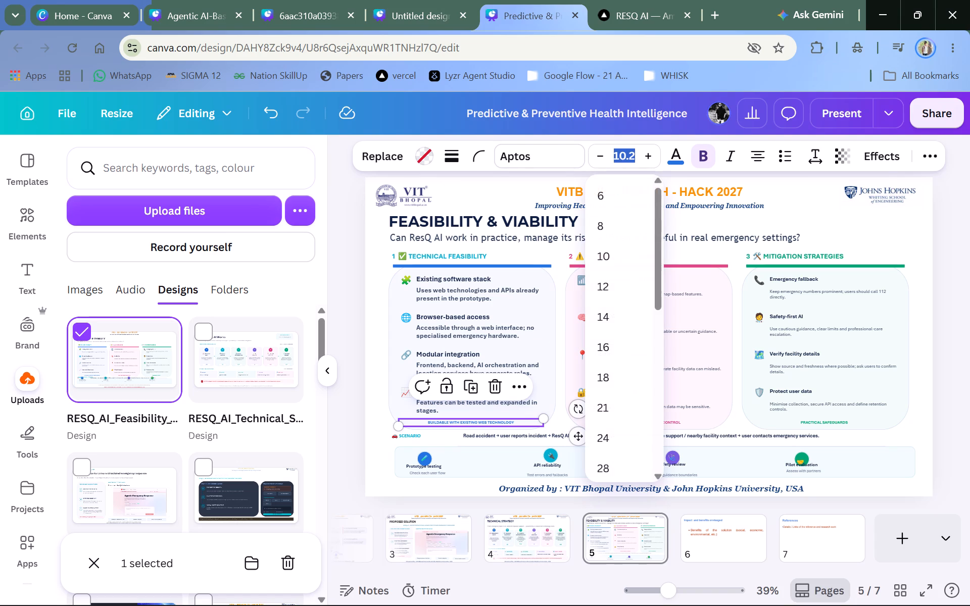
pyautogui.write('15')
pyautogui.press('Return')
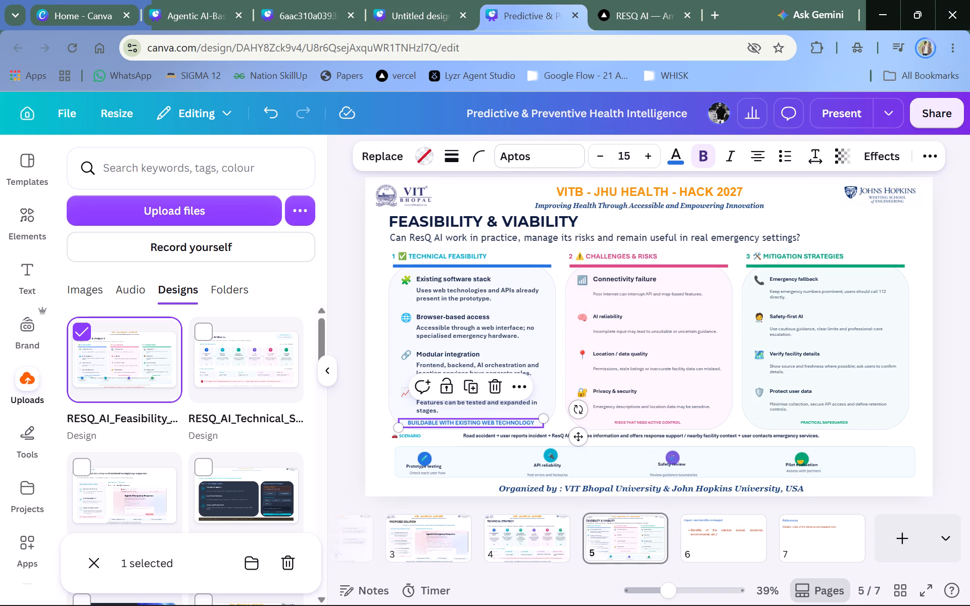
pyautogui.click(701, 156)
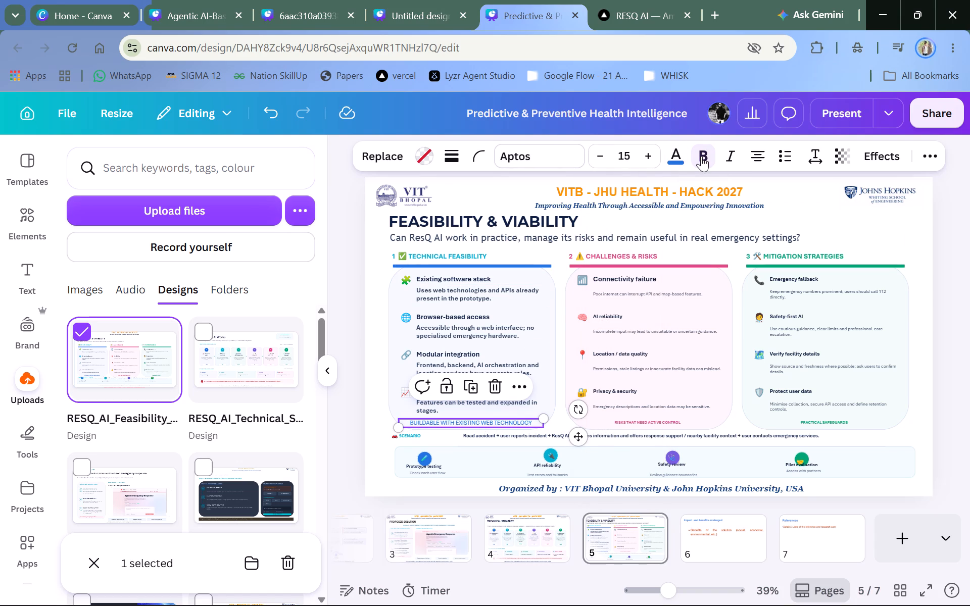
pyautogui.click(730, 159)
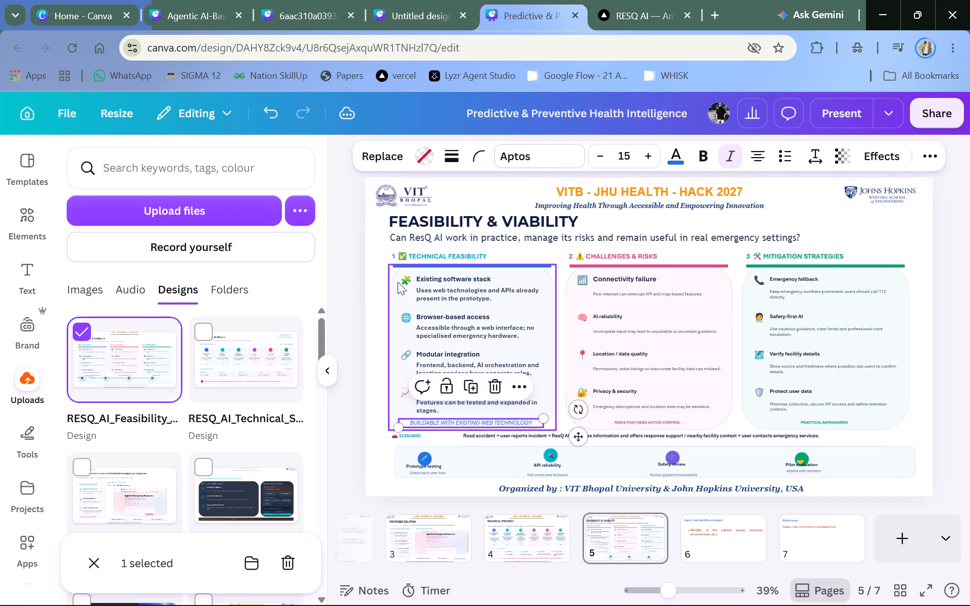
pyautogui.doubleClick(353, 296)
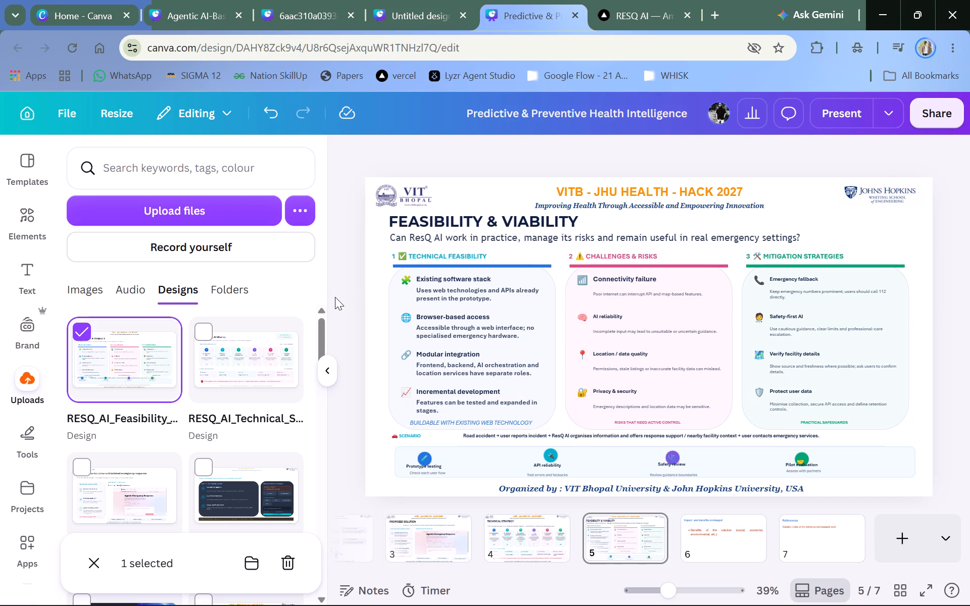
# Format the "RISKS THAT NEED ACTIVE CONTROL" caption at font size 15, removing bold and applying italic.
pyautogui.doubleClick(487, 422)
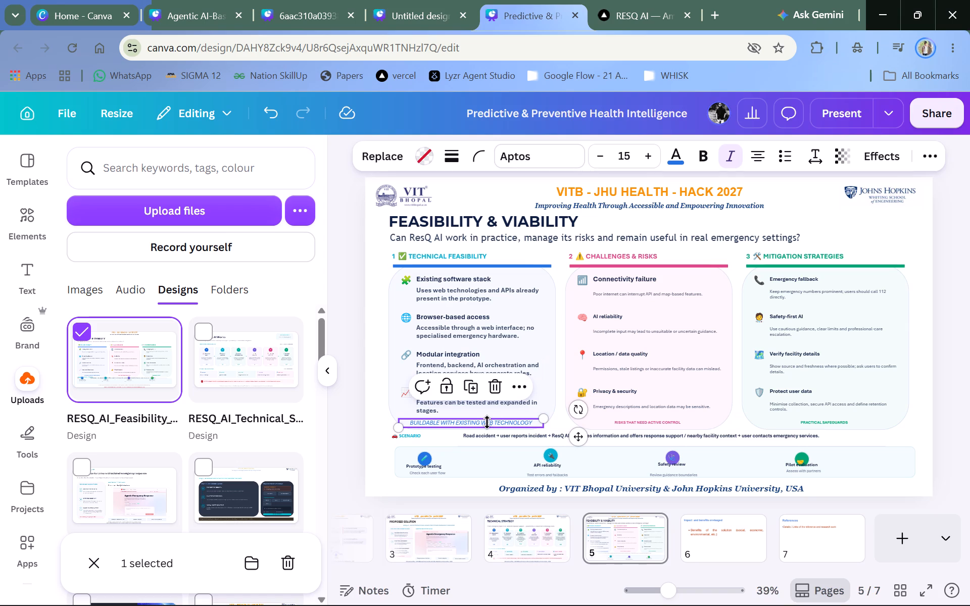
pyautogui.doubleClick(642, 424)
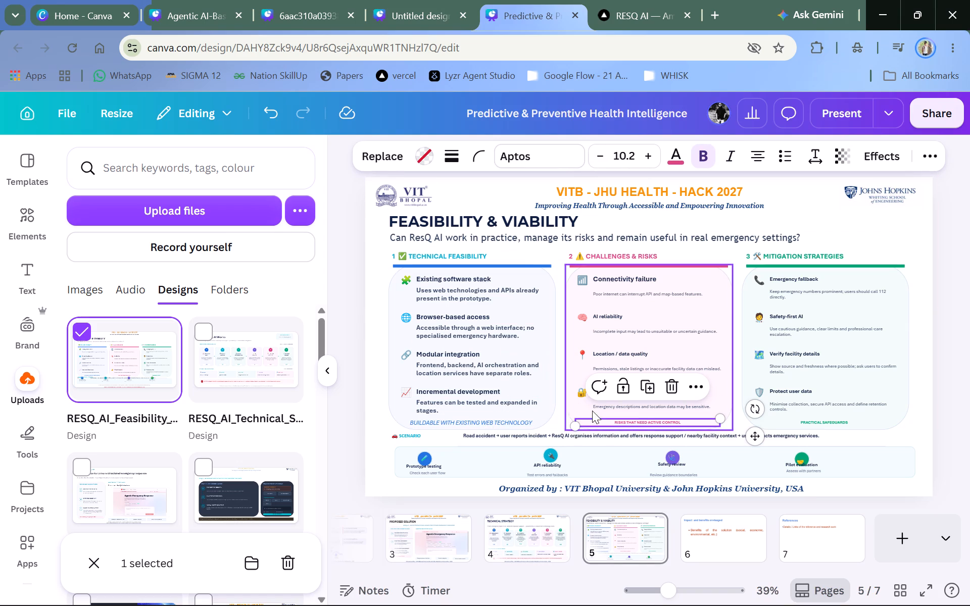
pyautogui.doubleClick(623, 153)
pyautogui.write('15')
pyautogui.press('Return')
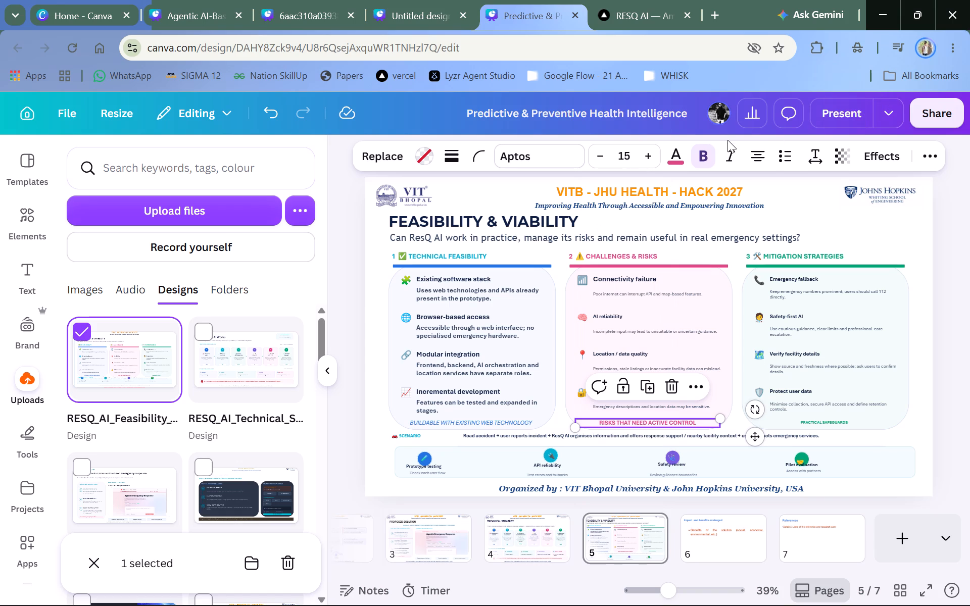
pyautogui.doubleClick(708, 155)
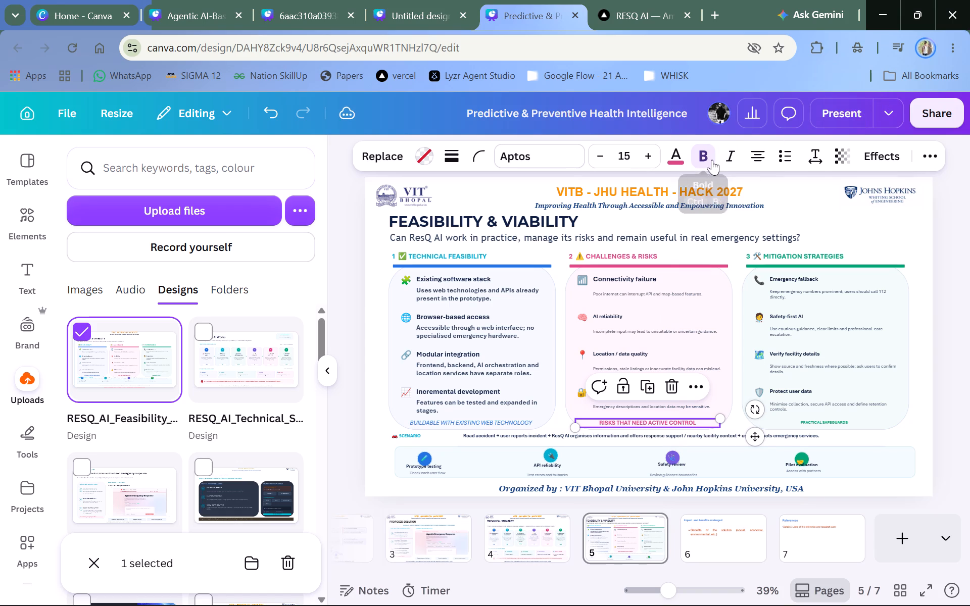
pyautogui.click(712, 160)
pyautogui.click(732, 155)
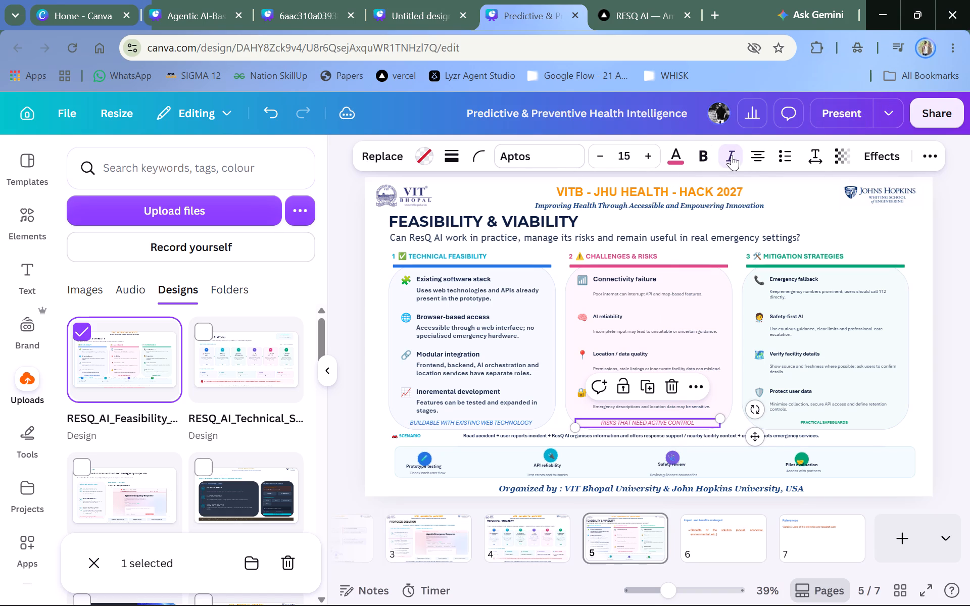
# Format the "PRACTICAL SAFEGUARDS" caption at font size 15, removing bold and applying italic.
pyautogui.click(807, 423)
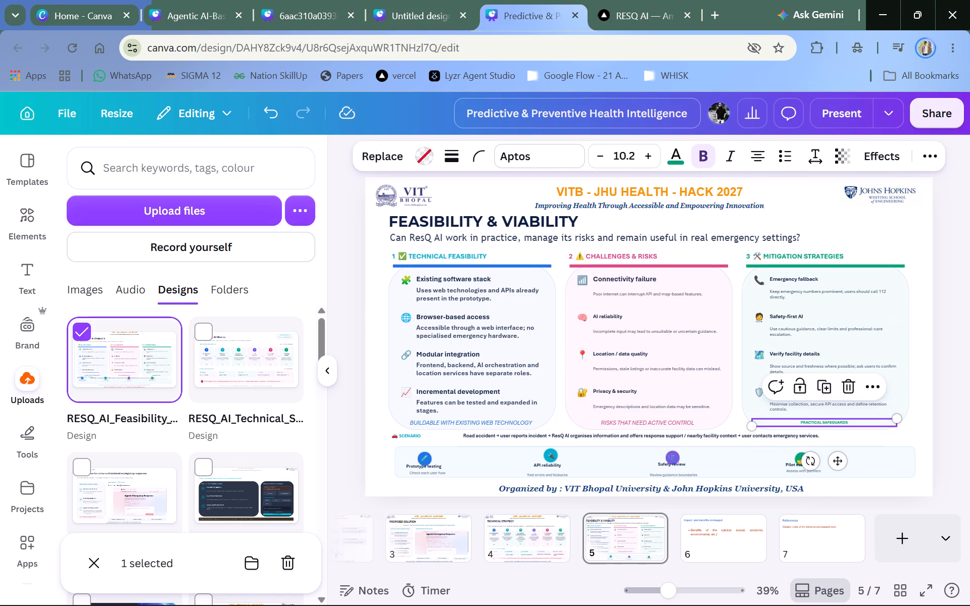
pyautogui.click(623, 162)
pyautogui.write('15')
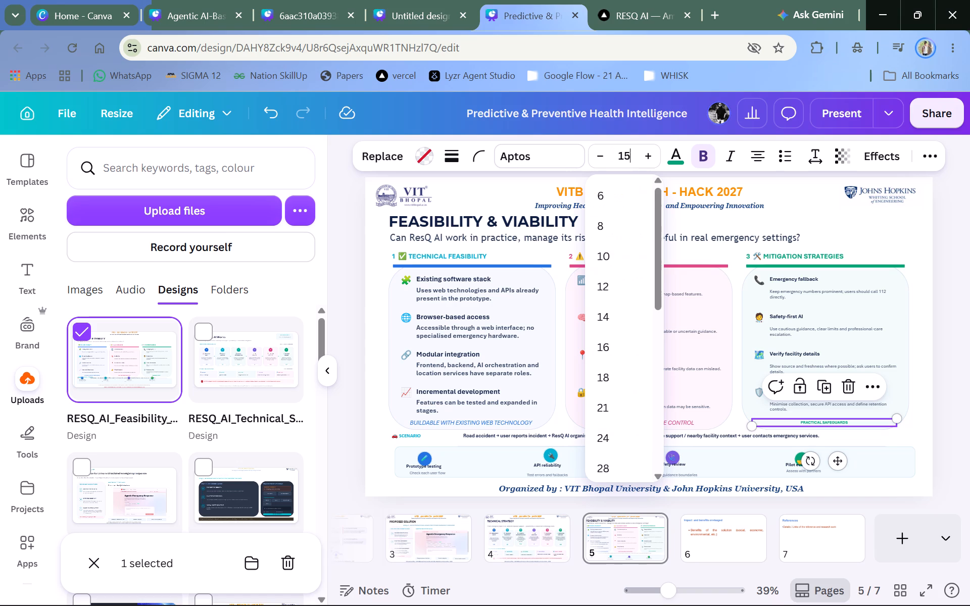
pyautogui.press('Return')
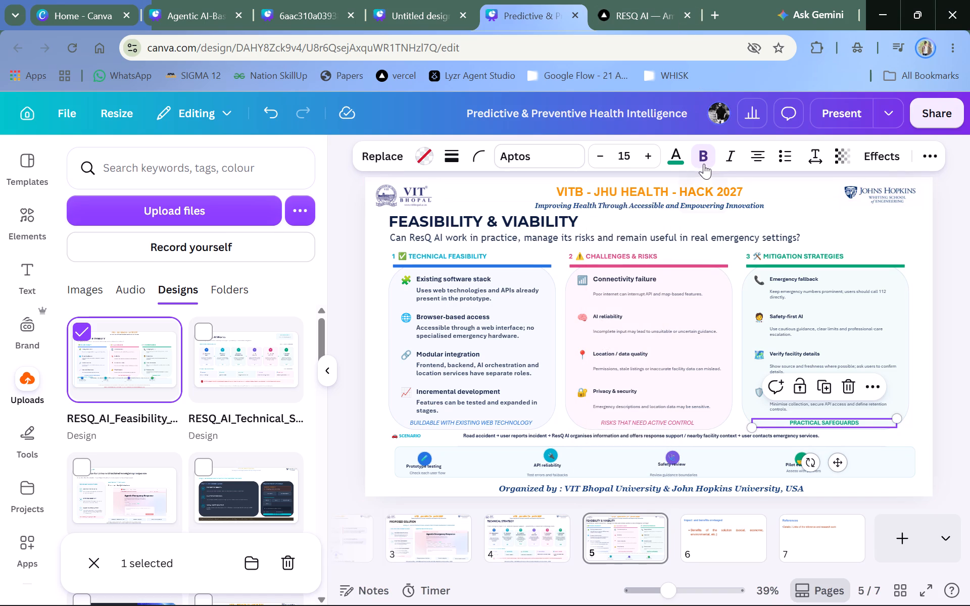
pyautogui.click(704, 164)
pyautogui.doubleClick(730, 157)
pyautogui.click(730, 157)
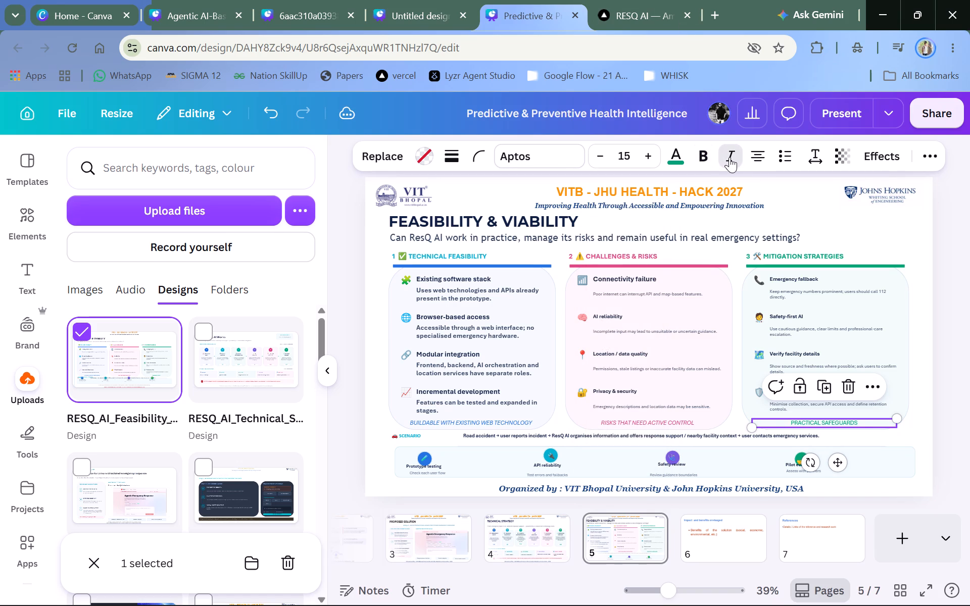
pyautogui.doubleClick(730, 157)
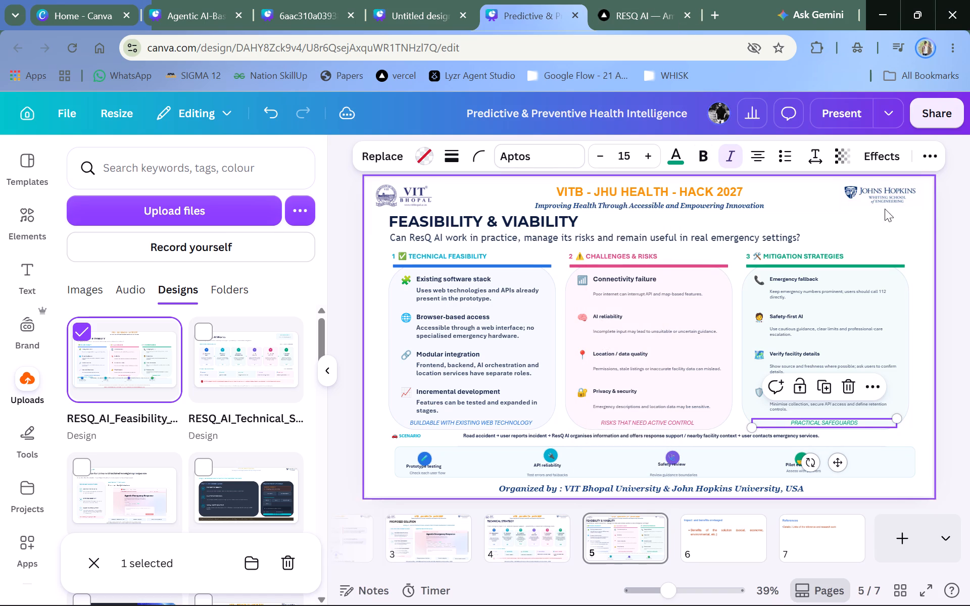
pyautogui.click(943, 227)
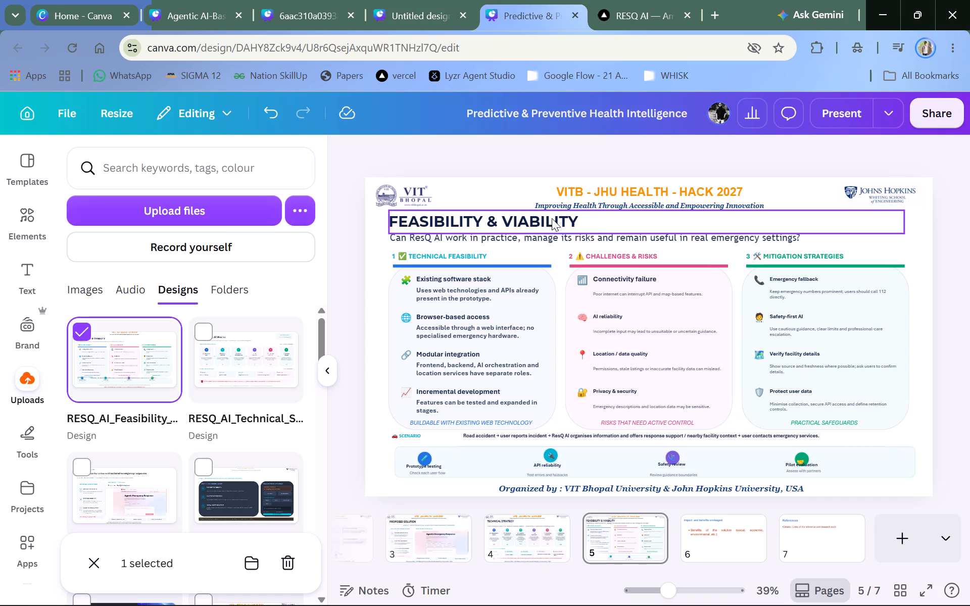
# Change the font of the four item headings in the Technical Feasibility column to Playfair Display.
pyautogui.doubleClick(469, 278)
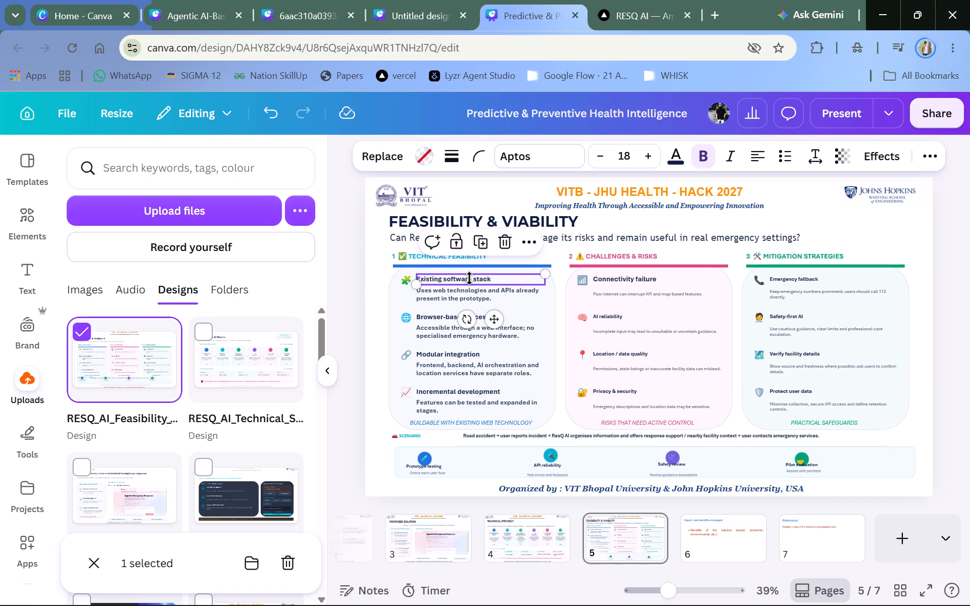
pyautogui.click(532, 156)
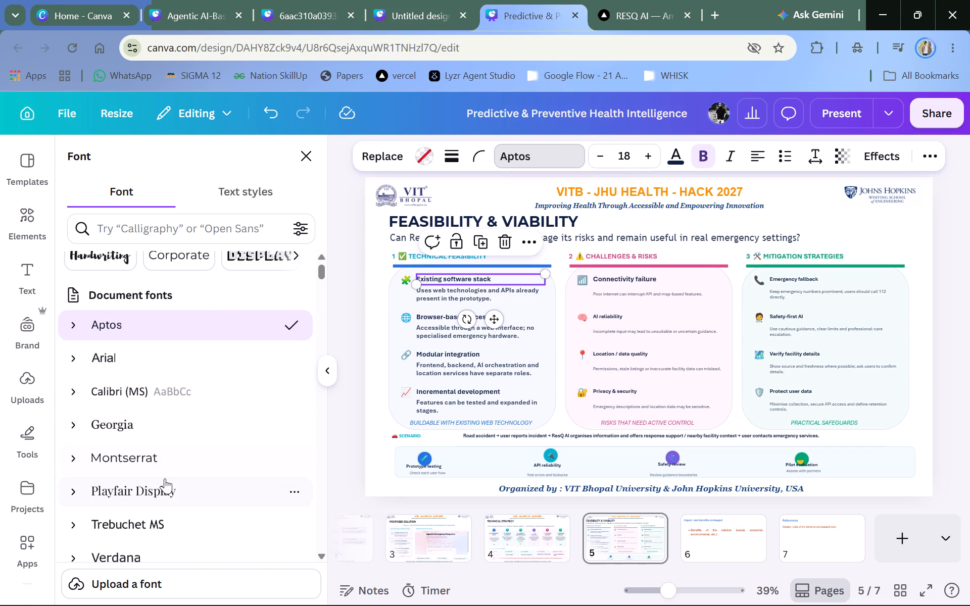
pyautogui.doubleClick(165, 484)
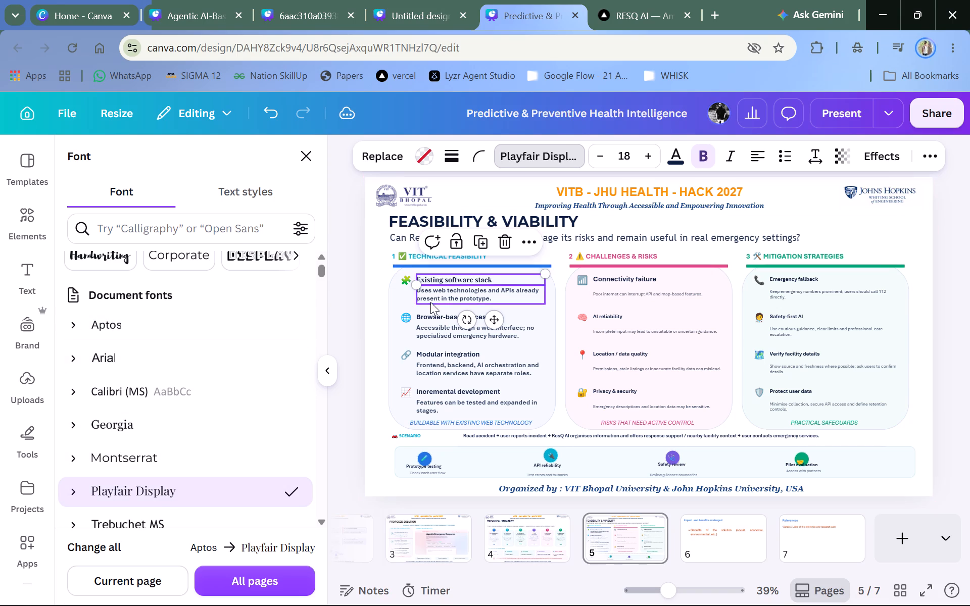
pyautogui.click(432, 314)
pyautogui.doubleClick(159, 487)
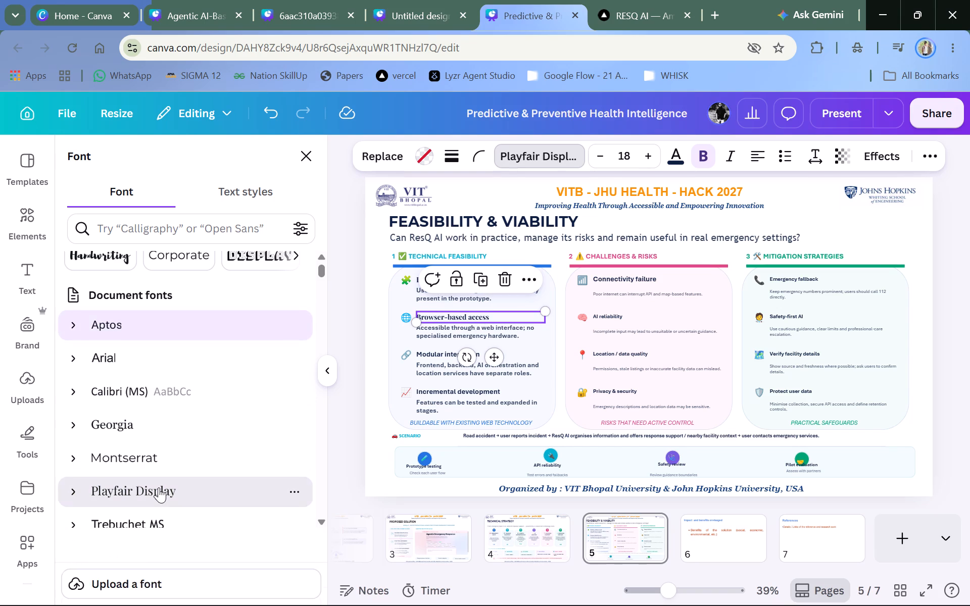
pyautogui.click(159, 487)
pyautogui.click(426, 352)
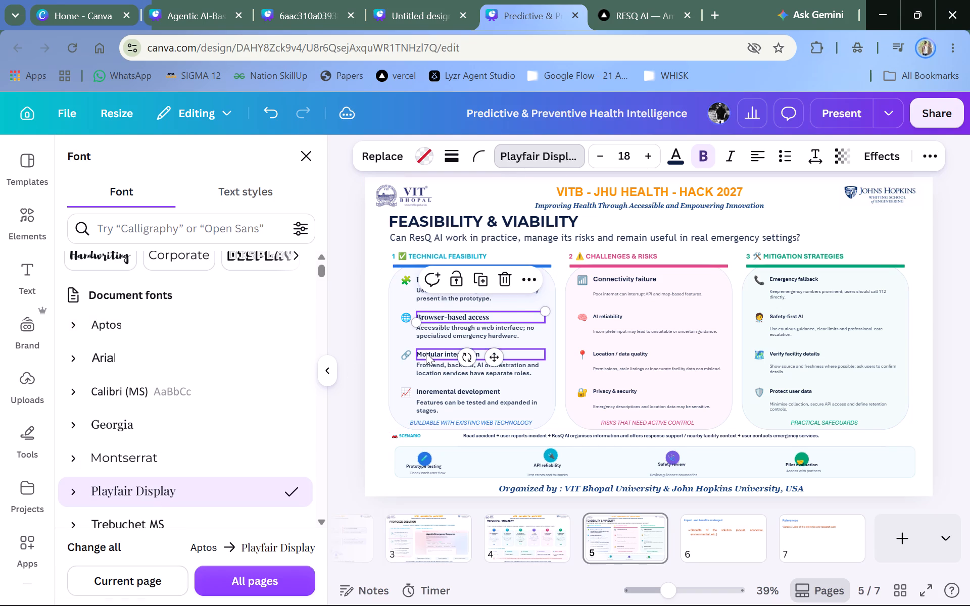
pyautogui.click(159, 488)
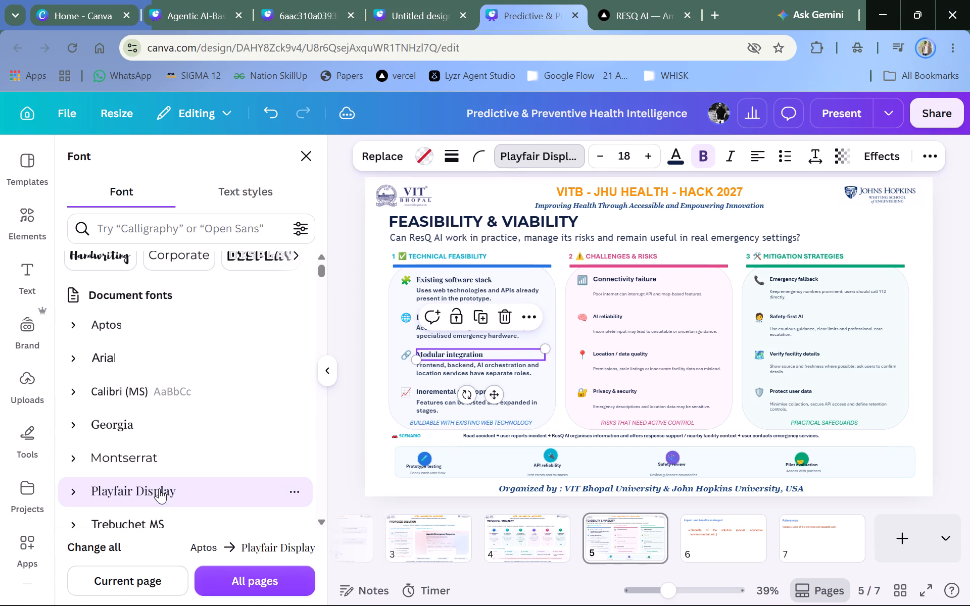
pyautogui.click(424, 389)
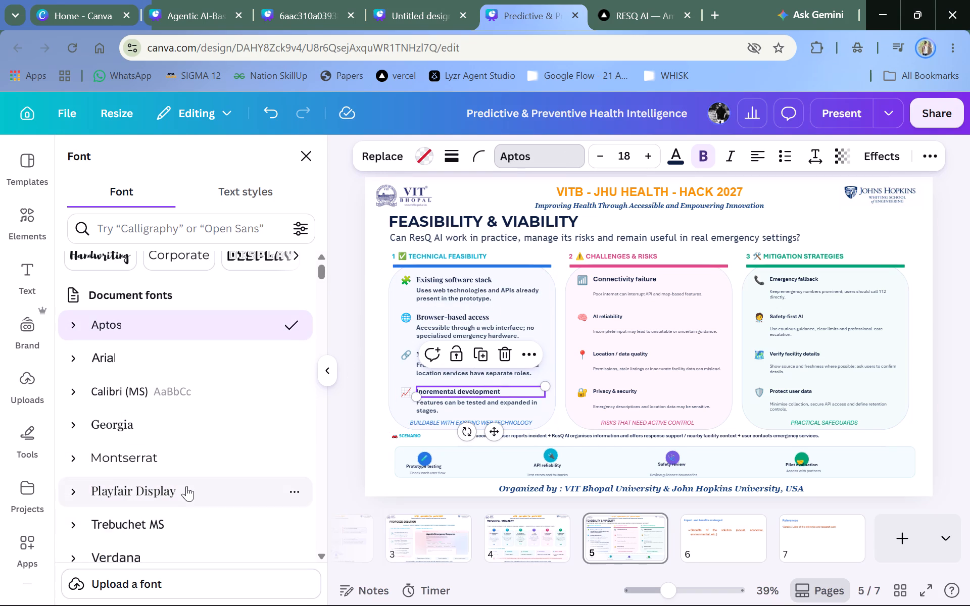
pyautogui.click(186, 486)
pyautogui.click(345, 414)
pyautogui.doubleClick(345, 414)
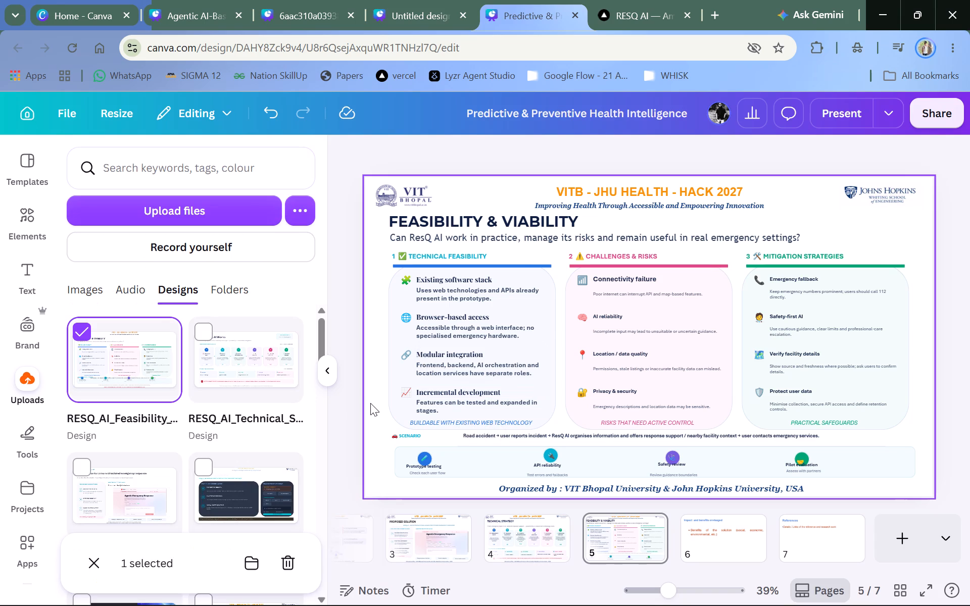
# Check the Technical Feasibility headings' font size and set the "AI reliability" heading under Challenges & Risks to 18.
pyautogui.click(631, 278)
pyautogui.doubleClick(620, 312)
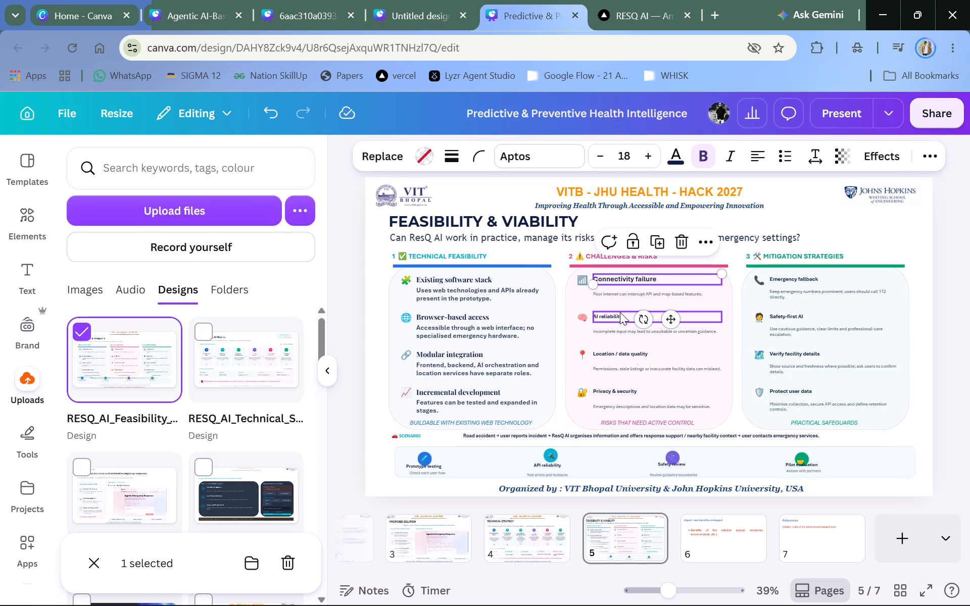
pyautogui.click(445, 275)
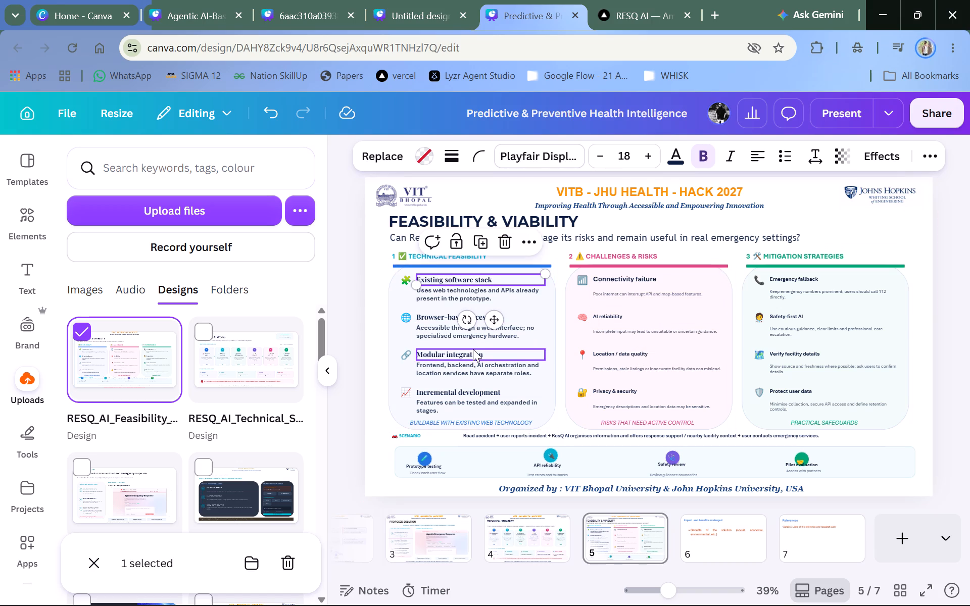
pyautogui.doubleClick(473, 349)
pyautogui.doubleClick(621, 312)
pyautogui.doubleClick(618, 156)
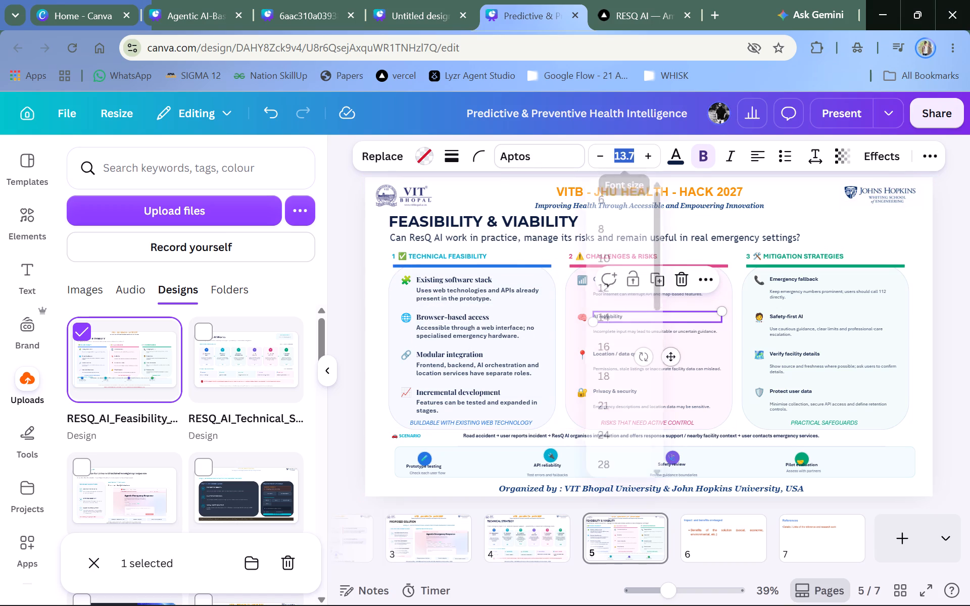
pyautogui.write('18')
pyautogui.press('Return')
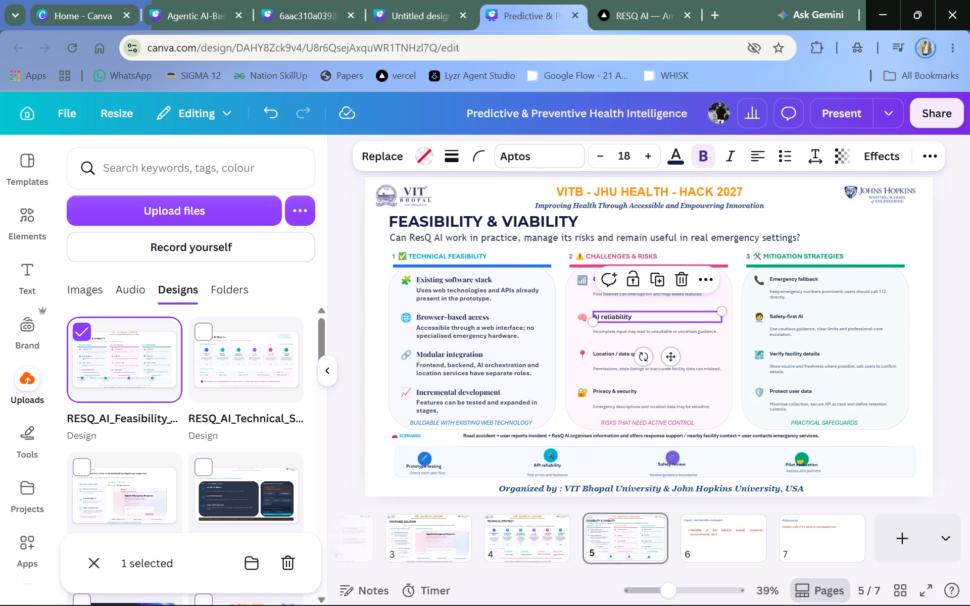
# Set the "Location / data quality" and "Privacy & security" headings in the Challenges & Risks column to font size 18.
pyautogui.doubleClick(622, 355)
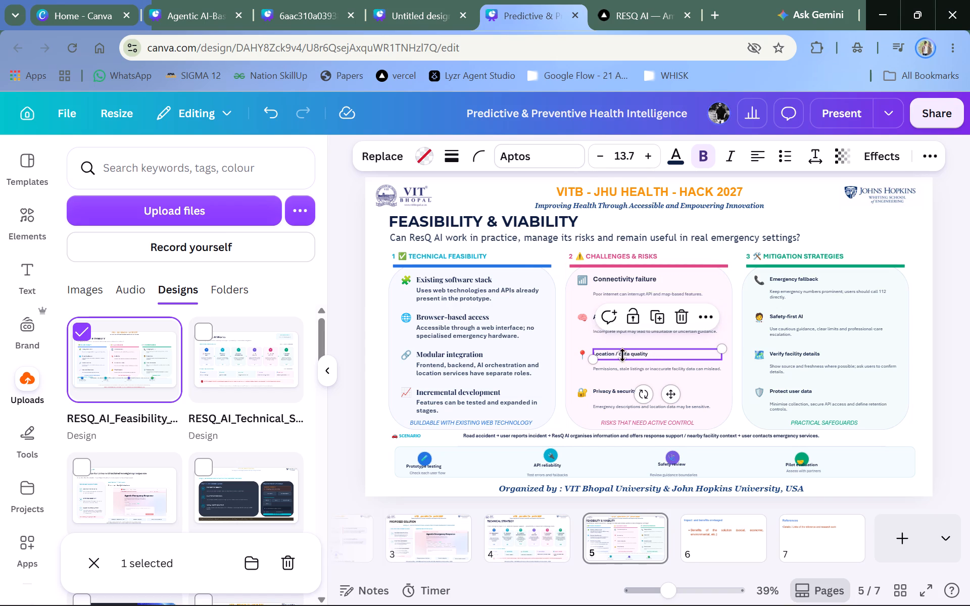
pyautogui.click(626, 156)
pyautogui.write('18')
pyautogui.press('Return')
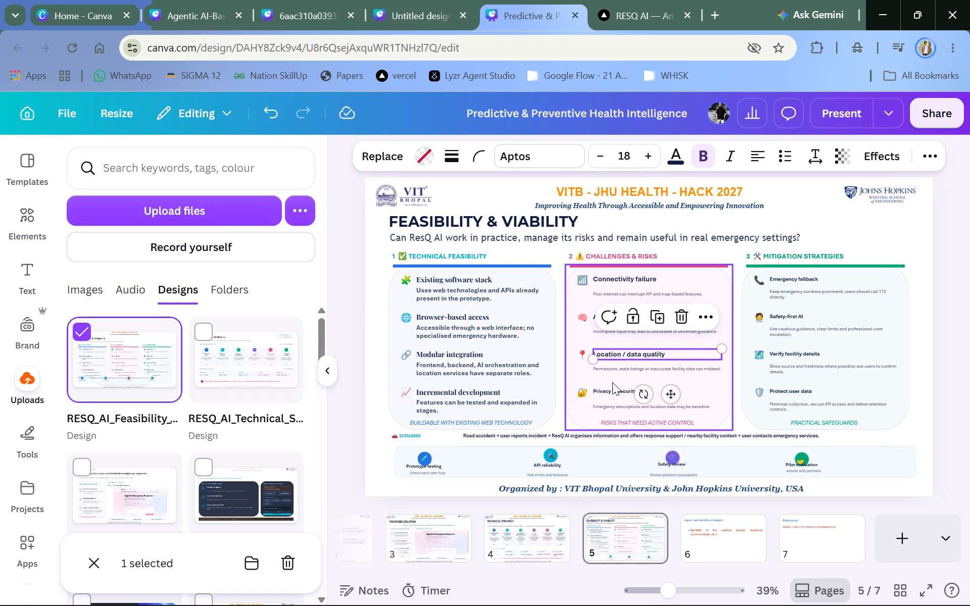
pyautogui.doubleClick(617, 388)
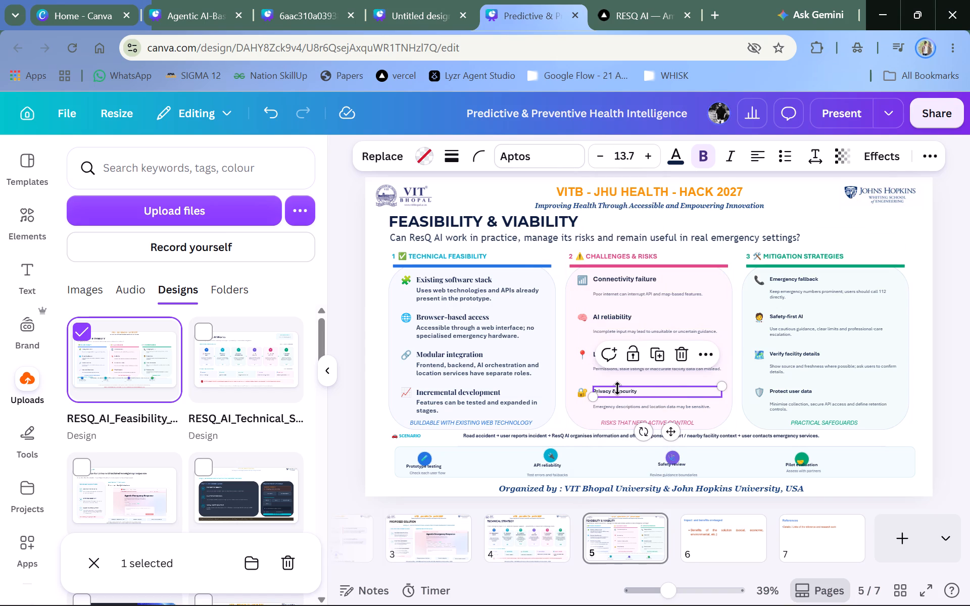
pyautogui.write('18')
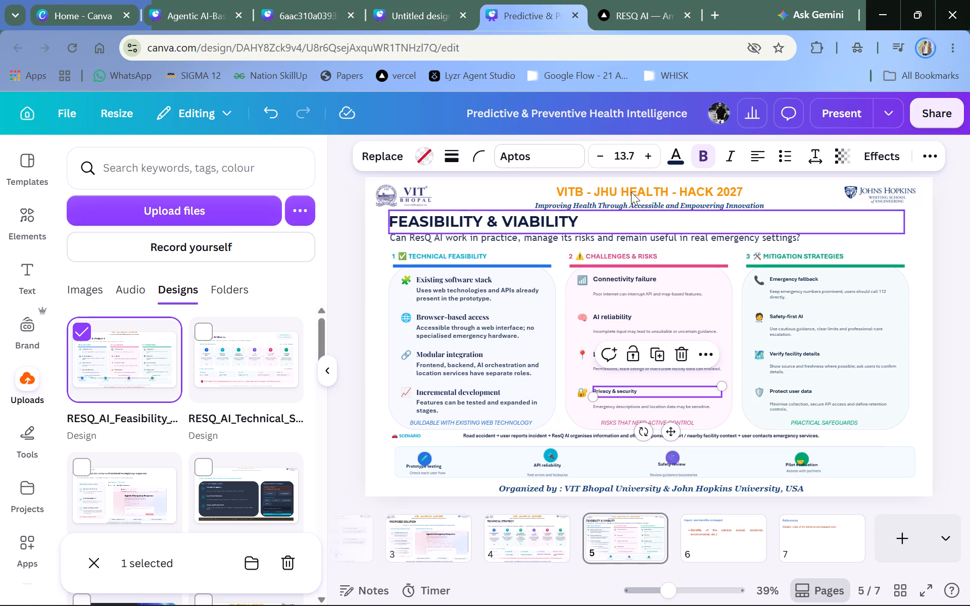
pyautogui.click(626, 149)
pyautogui.write('18')
pyautogui.press('Return')
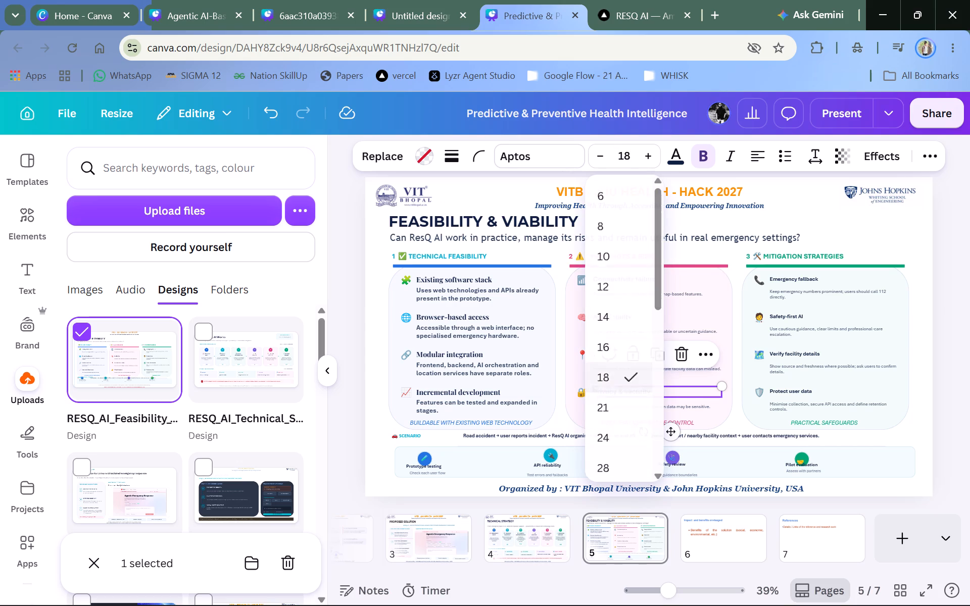
pyautogui.doubleClick(334, 193)
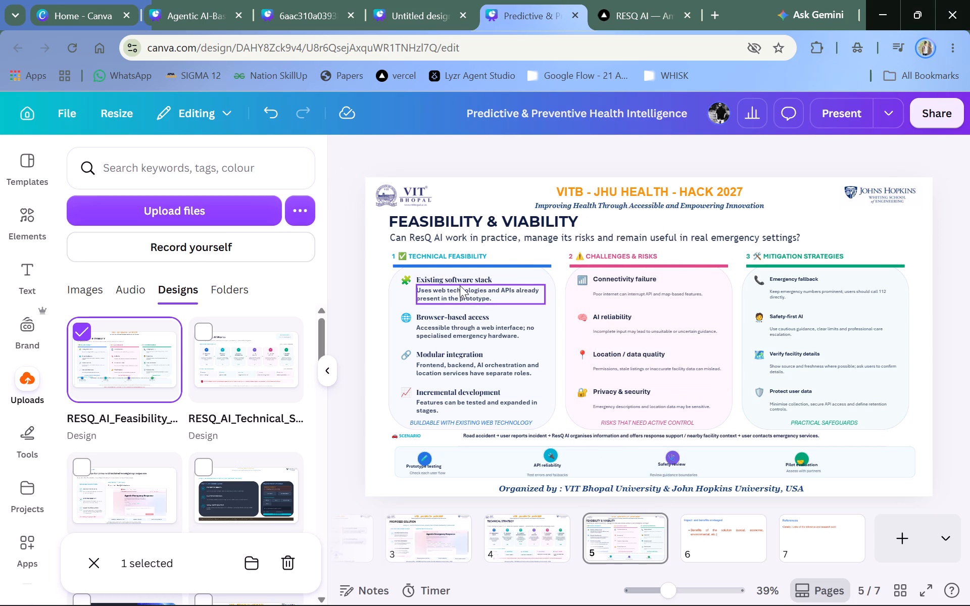
# Compare the font of the Technical Feasibility descriptions with the first step's description on the Technical Strategy slide.
pyautogui.click(464, 298)
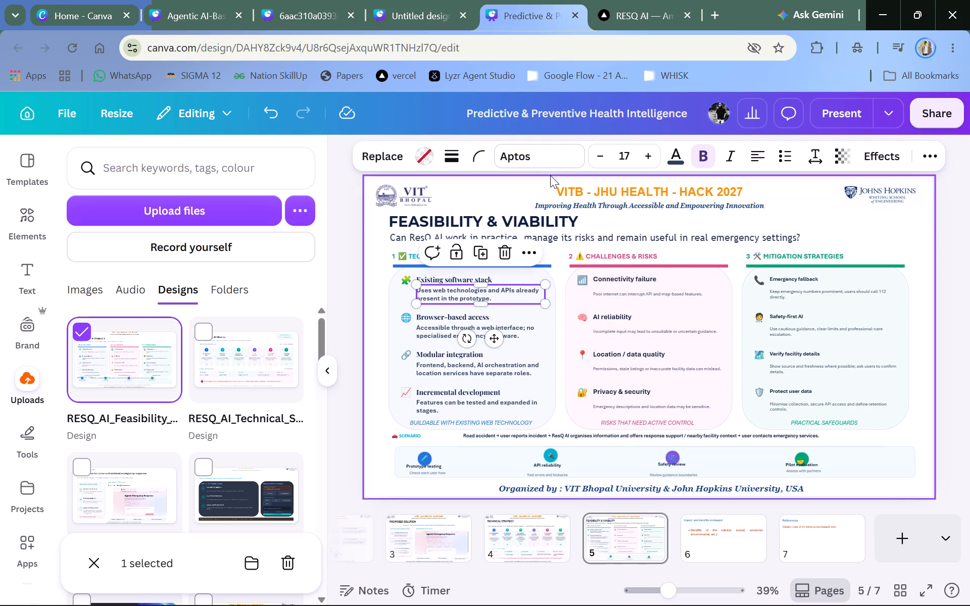
pyautogui.click(547, 159)
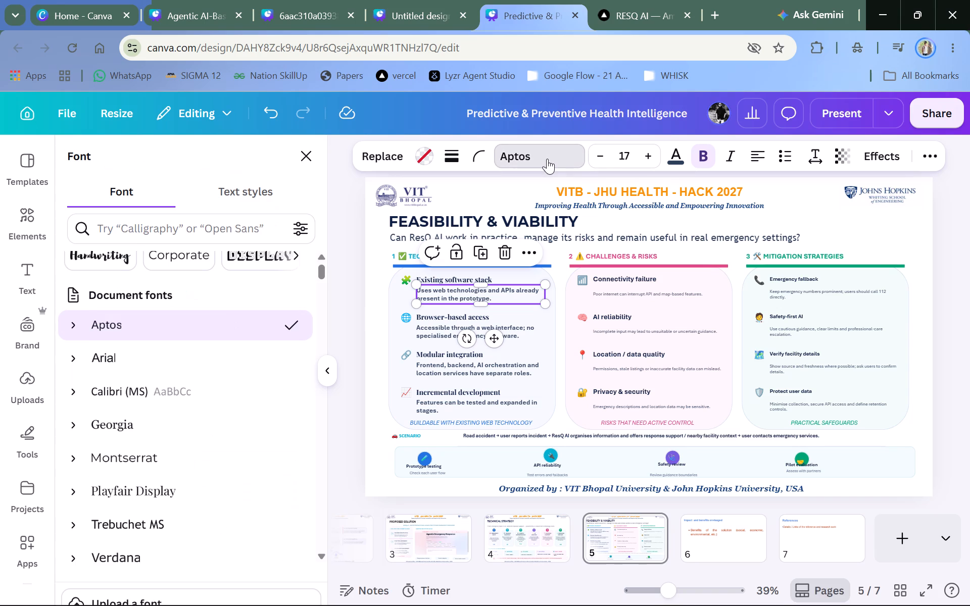
pyautogui.doubleClick(528, 534)
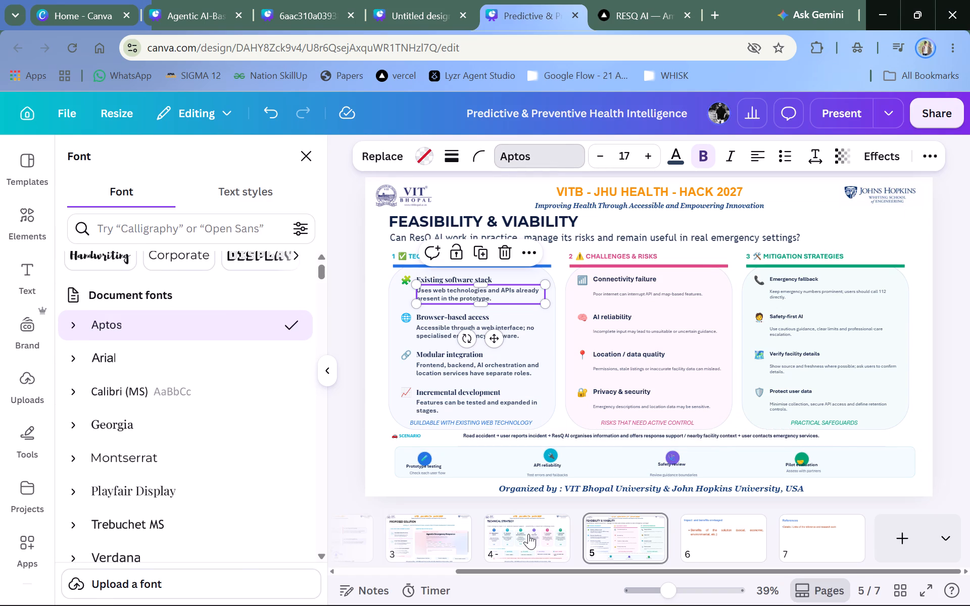
pyautogui.doubleClick(429, 338)
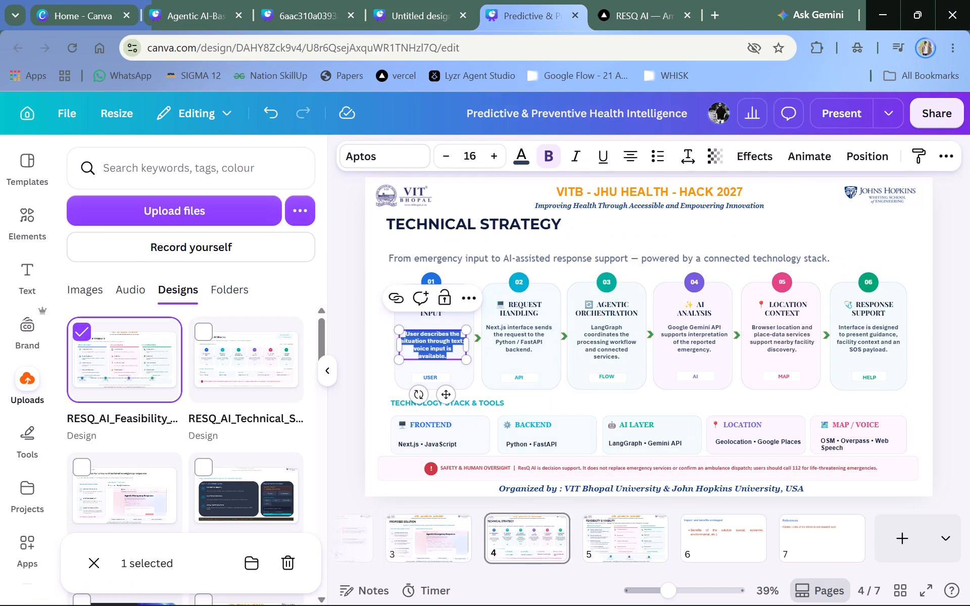
pyautogui.click(622, 528)
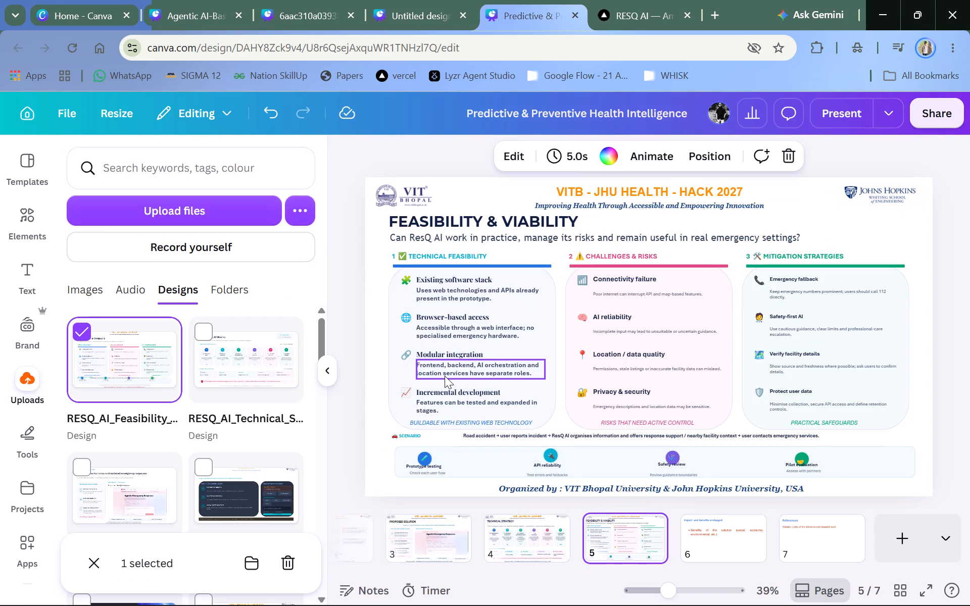
pyautogui.click(444, 375)
pyautogui.tripleClick(346, 413)
pyautogui.click(346, 413)
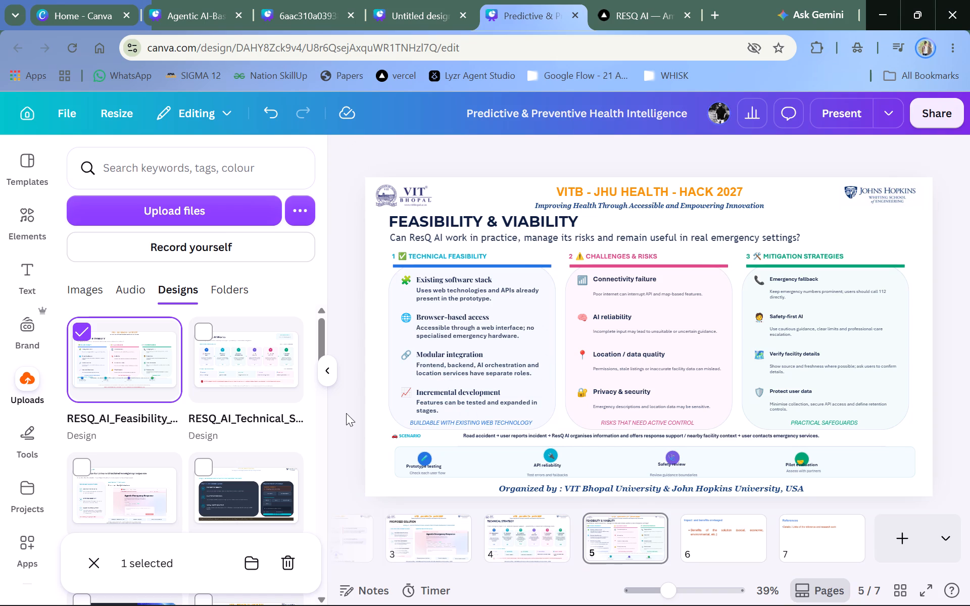
# Set the descriptions under "Connectivity failure" and "AI reliability" in the Challenges & Risks column to font size 17.
pyautogui.click(634, 287)
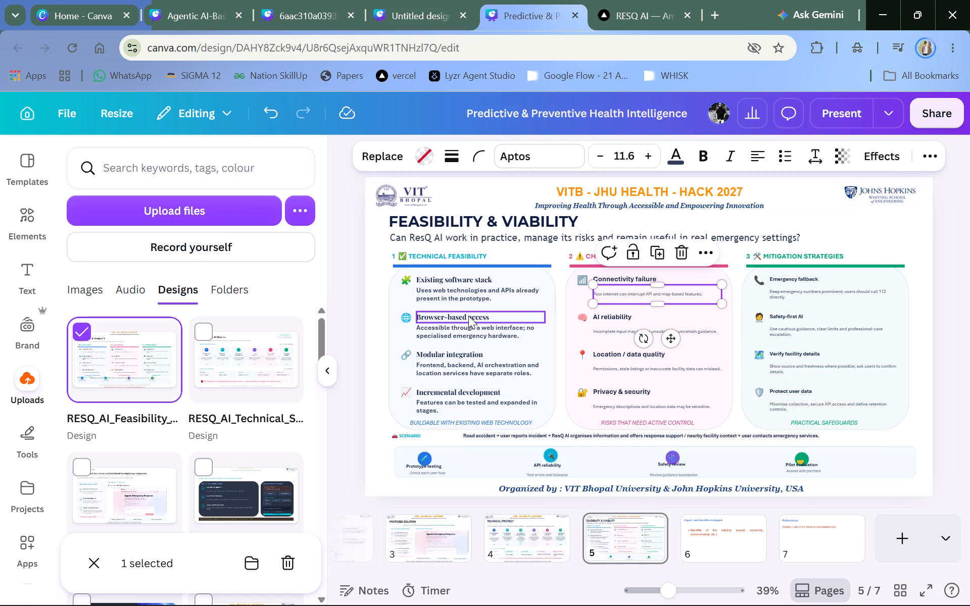
pyautogui.doubleClick(455, 299)
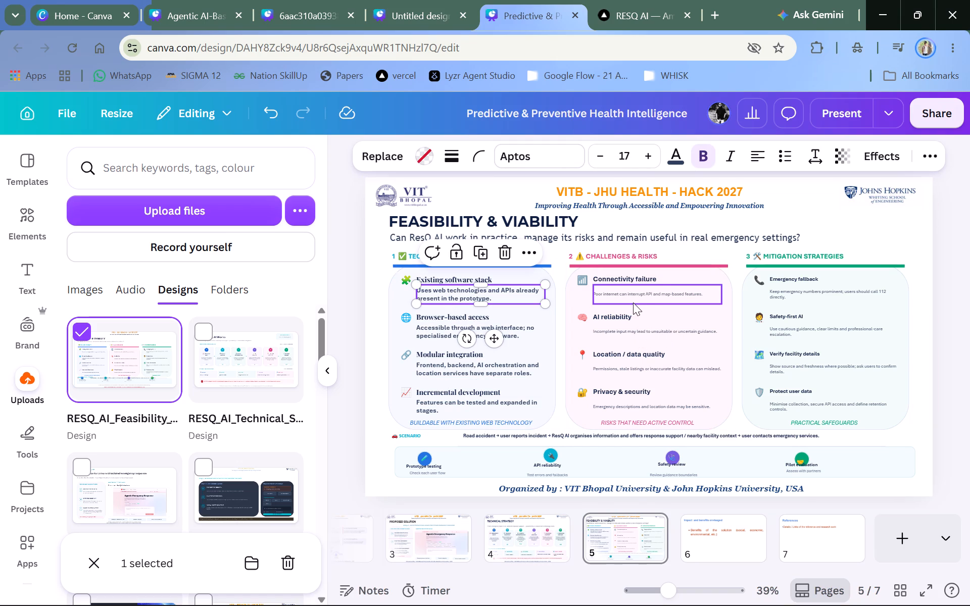
pyautogui.doubleClick(633, 298)
pyautogui.doubleClick(626, 160)
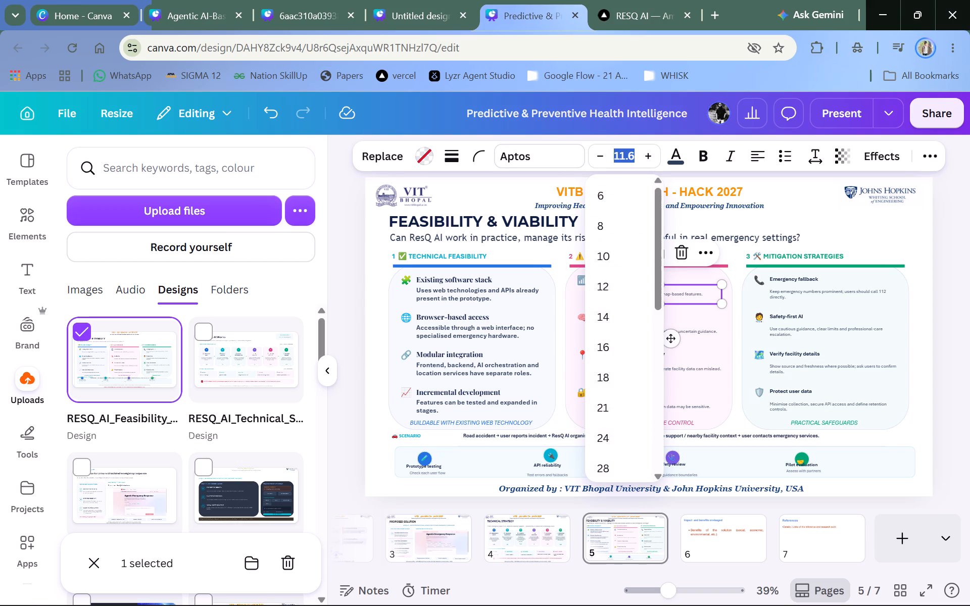
pyautogui.write('17')
pyautogui.press('Return')
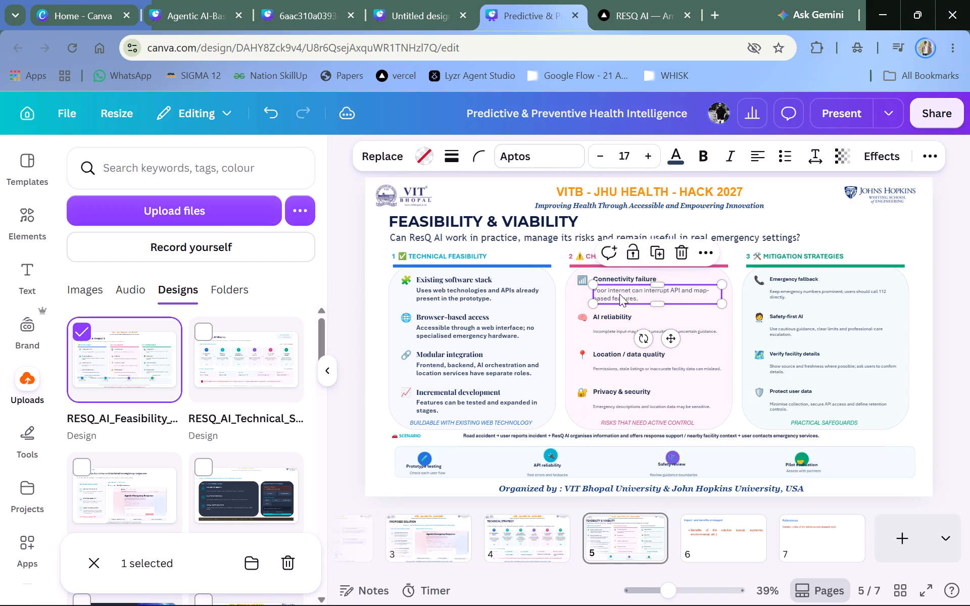
pyautogui.click(615, 330)
pyautogui.doubleClick(628, 161)
pyautogui.write('17')
pyautogui.press('Return')
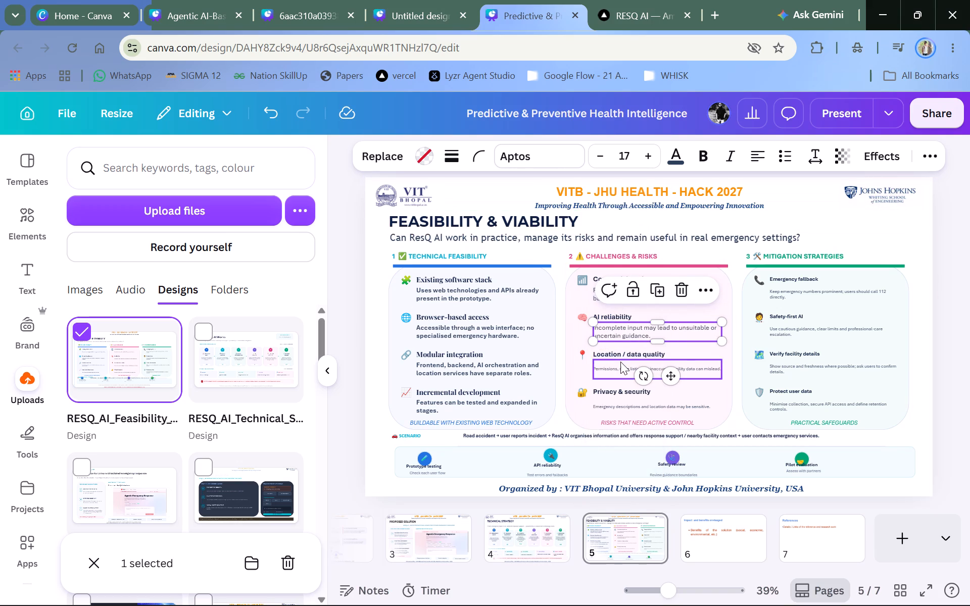
# Set the descriptions under "Location / data quality" and "Privacy & security" in the Challenges & Risks column to font size 17.
pyautogui.doubleClick(620, 362)
pyautogui.click(624, 152)
pyautogui.write('17')
pyautogui.press('Return')
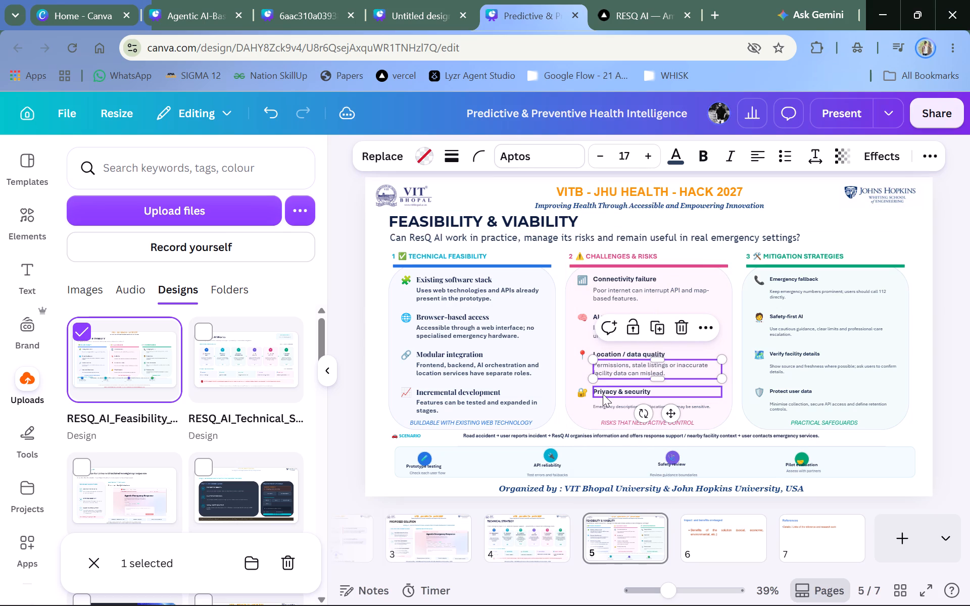
pyautogui.click(611, 401)
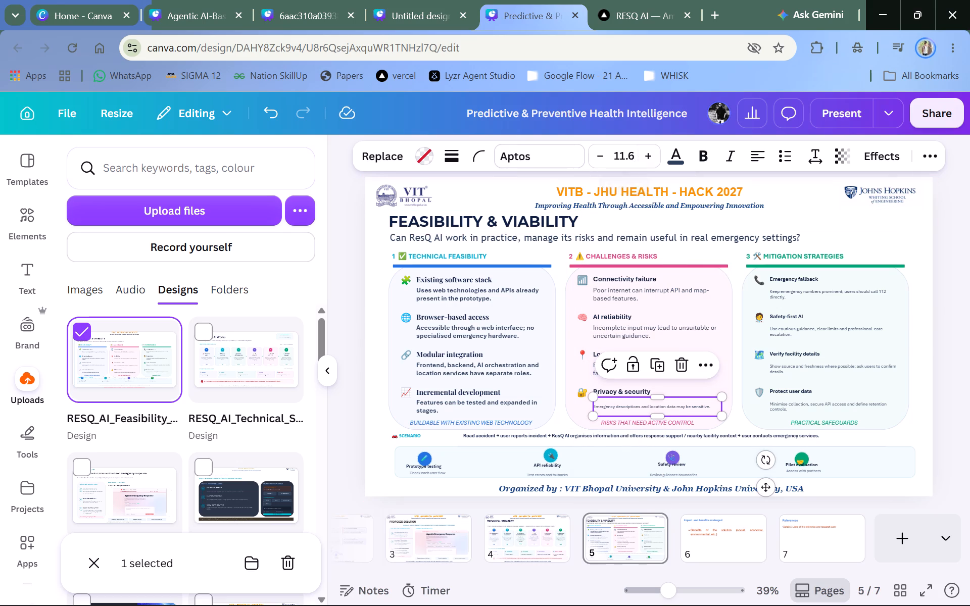
pyautogui.doubleClick(627, 160)
pyautogui.write('17')
pyautogui.press('Return')
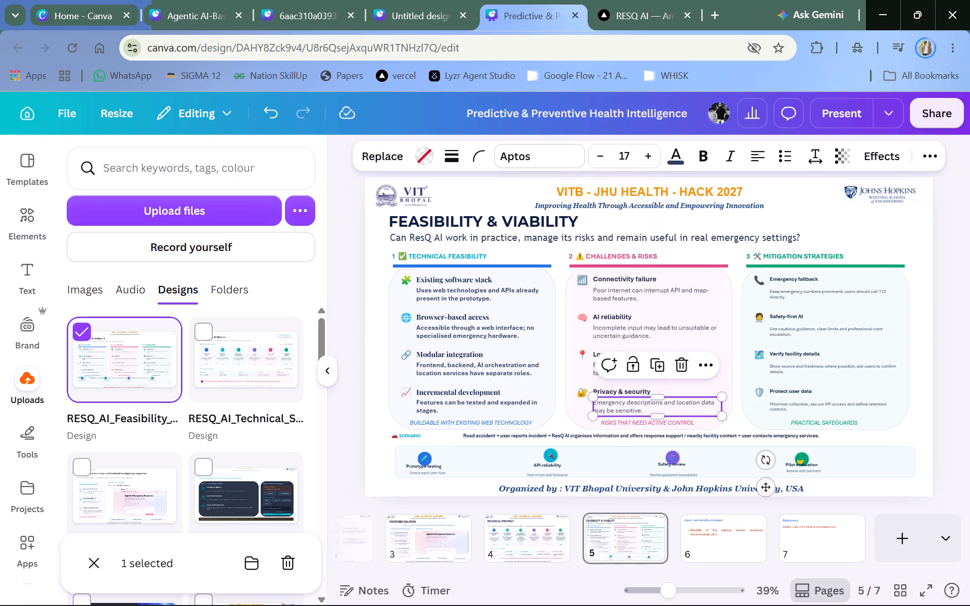
# Make the descriptions under "Connectivity failure" and "AI reliability" in the Challenges & Risks column bold.
pyautogui.click(607, 294)
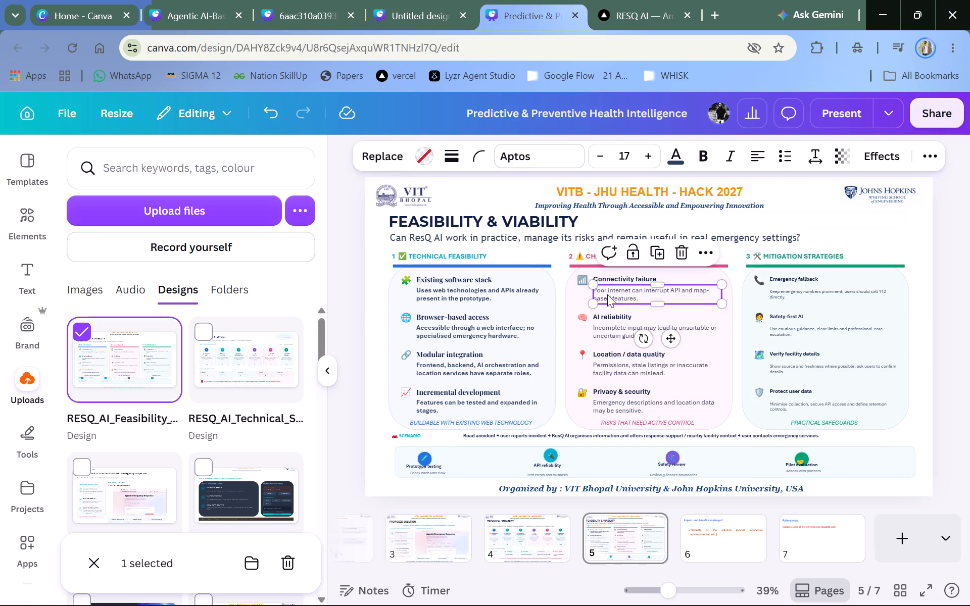
pyautogui.doubleClick(700, 149)
pyautogui.doubleClick(700, 149)
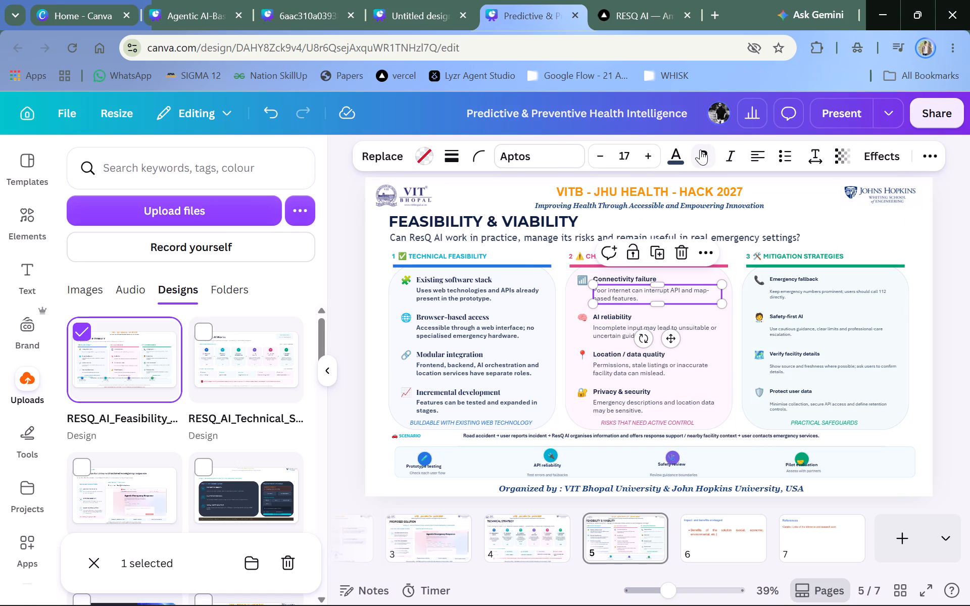
pyautogui.click(700, 149)
pyautogui.doubleClick(621, 329)
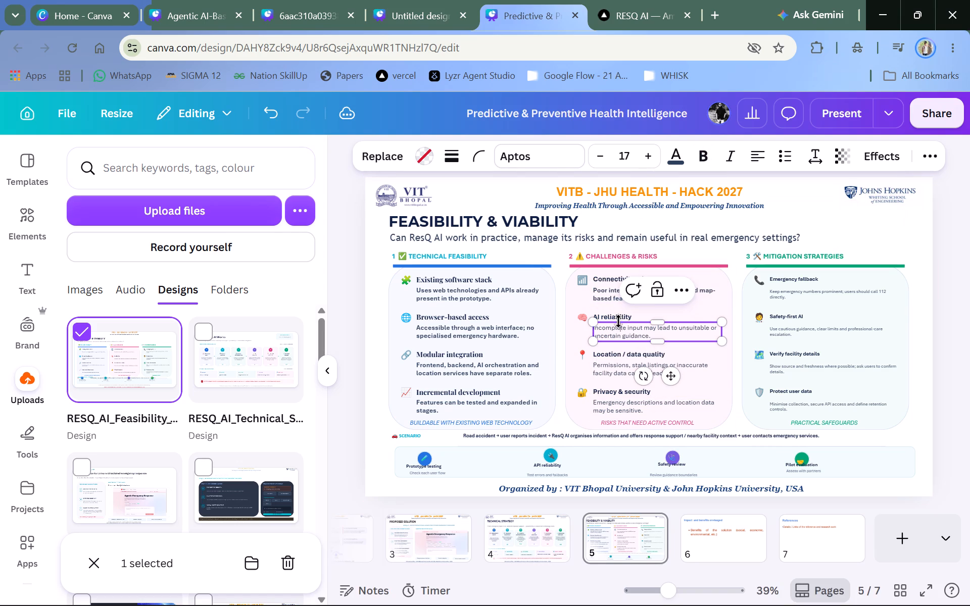
pyautogui.doubleClick(694, 158)
pyautogui.click(694, 158)
pyautogui.click(694, 158)
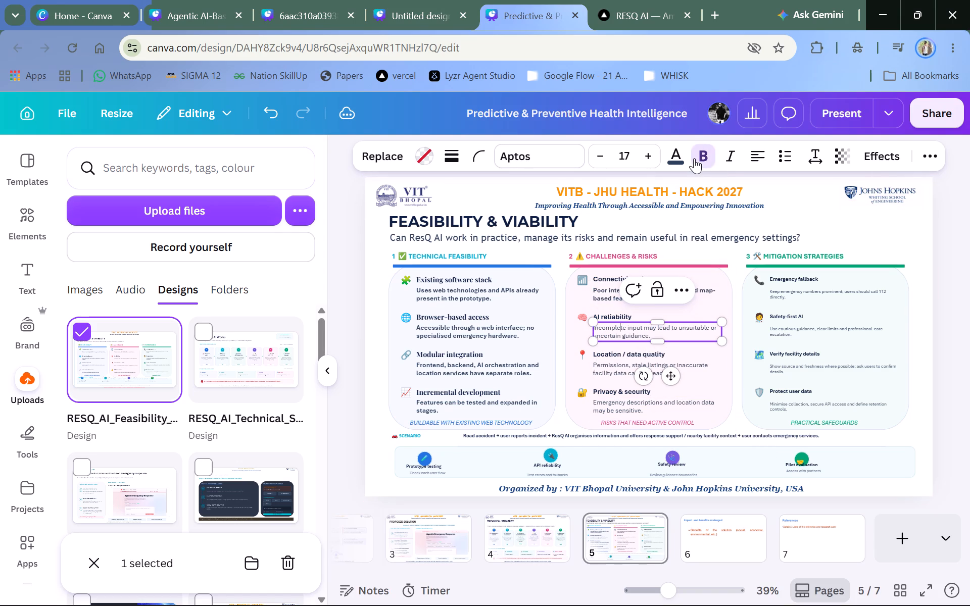
pyautogui.click(702, 152)
pyautogui.click(785, 368)
pyautogui.click(656, 334)
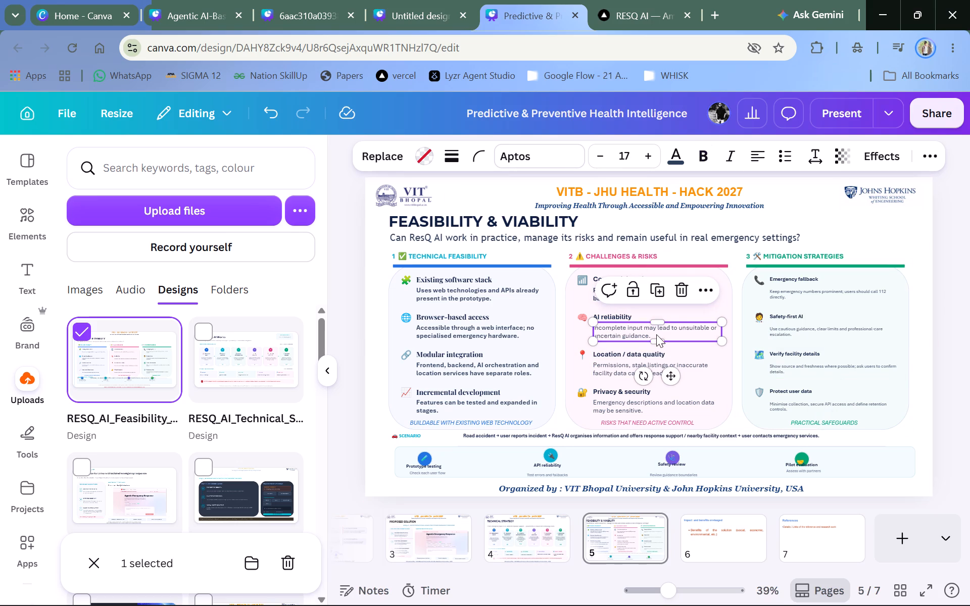
pyautogui.click(704, 159)
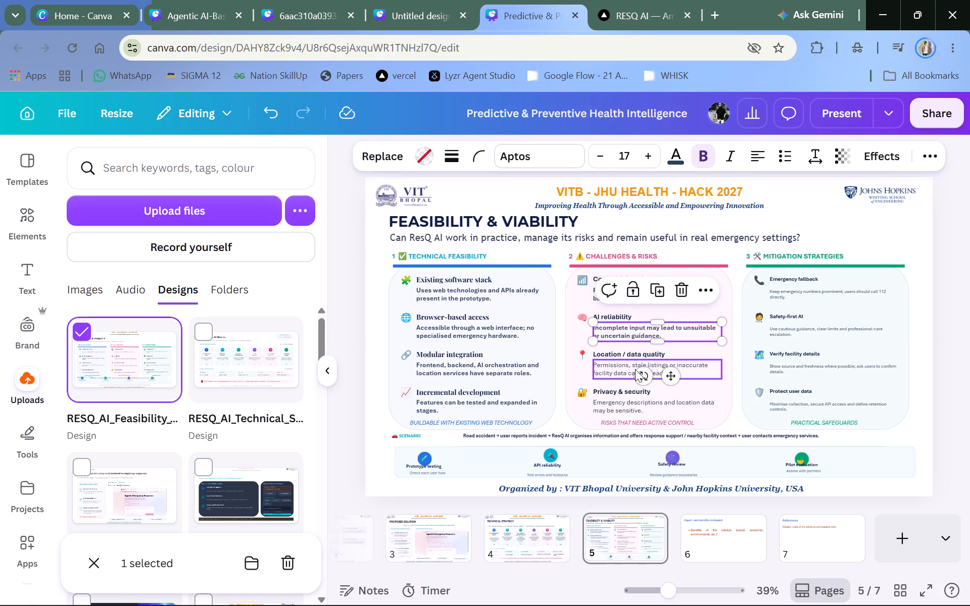
# Make the descriptions under "Location / data quality" and "Privacy & security" bold.
pyautogui.click(617, 369)
pyautogui.click(707, 149)
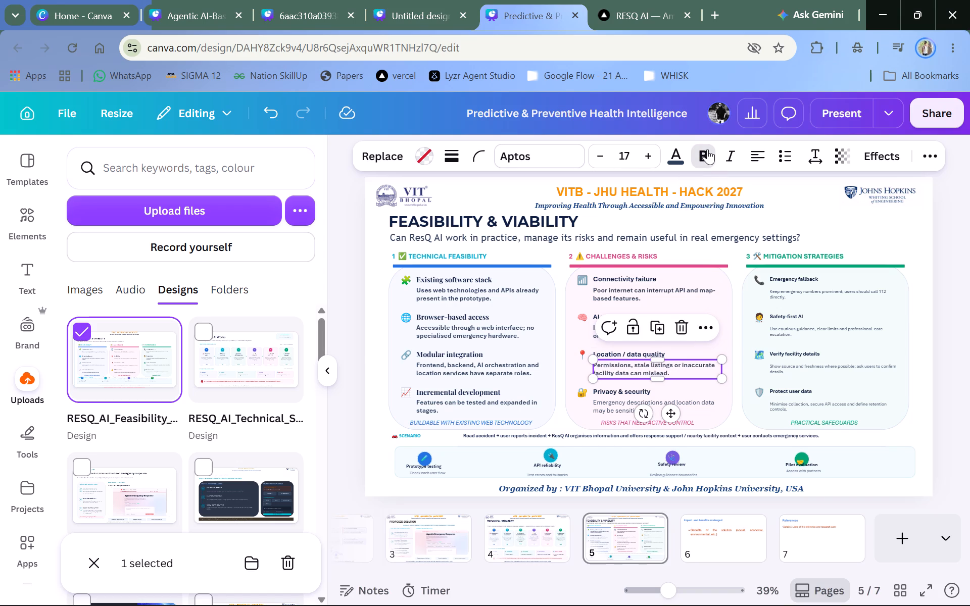
pyautogui.click(624, 406)
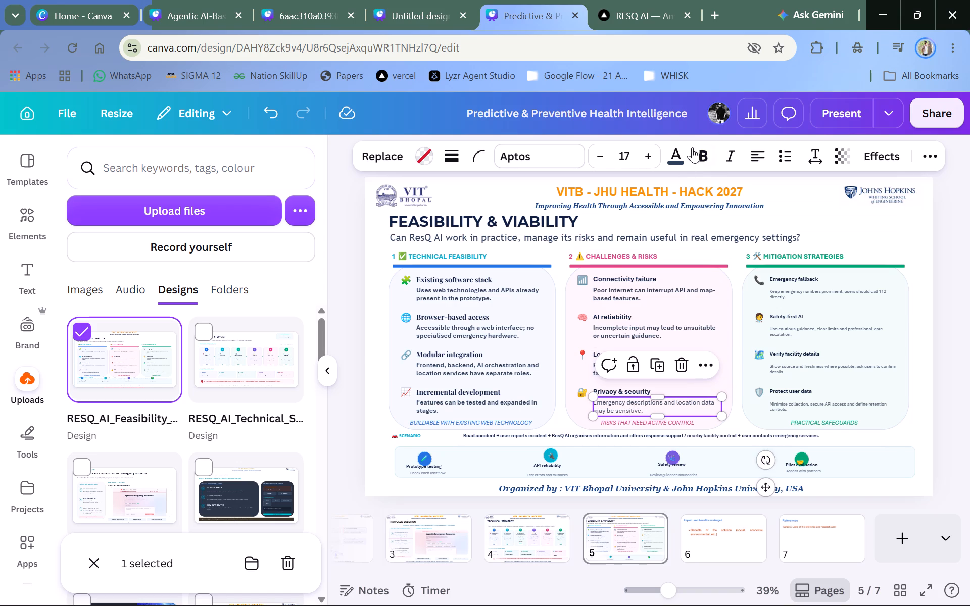
pyautogui.click(698, 157)
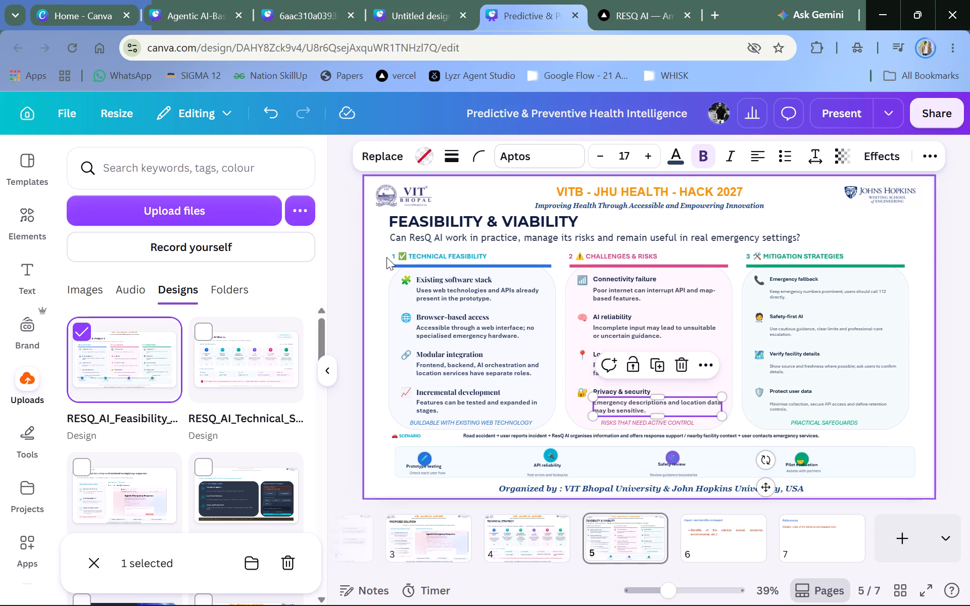
pyautogui.click(340, 258)
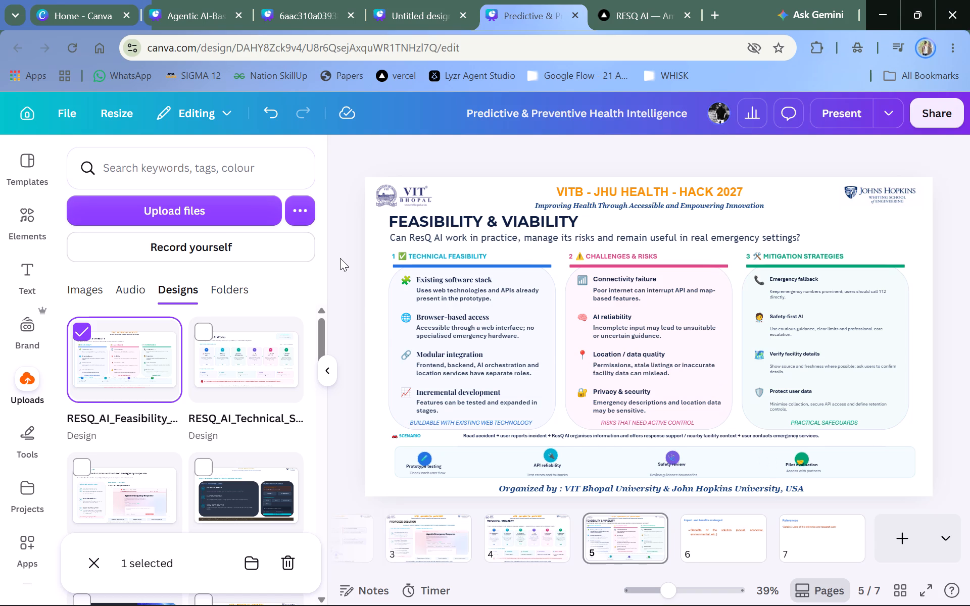
# Change the font of the four item headings in the Challenges & Risks column to Playfair Display.
pyautogui.click(624, 276)
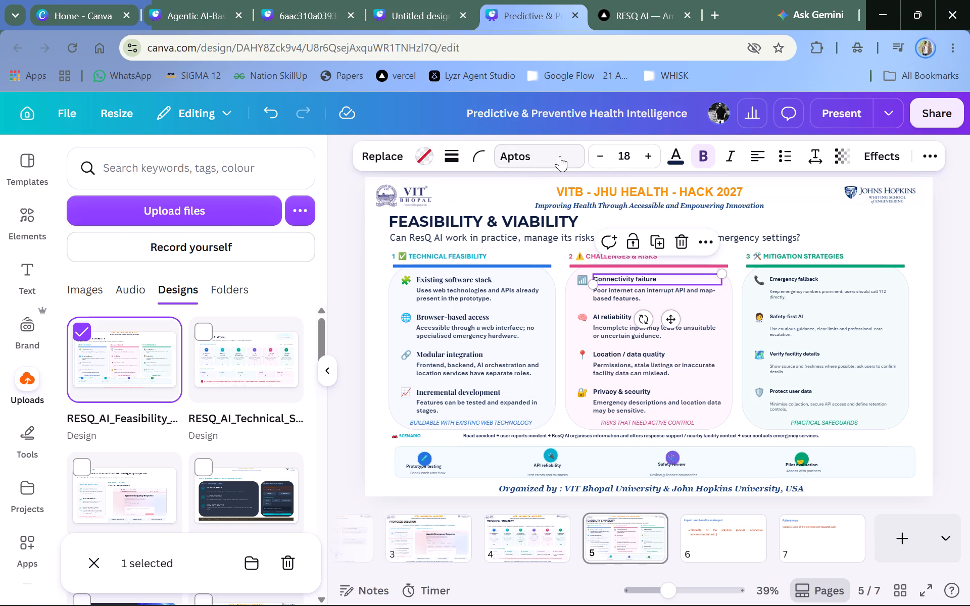
pyautogui.click(560, 156)
pyautogui.doubleClick(158, 479)
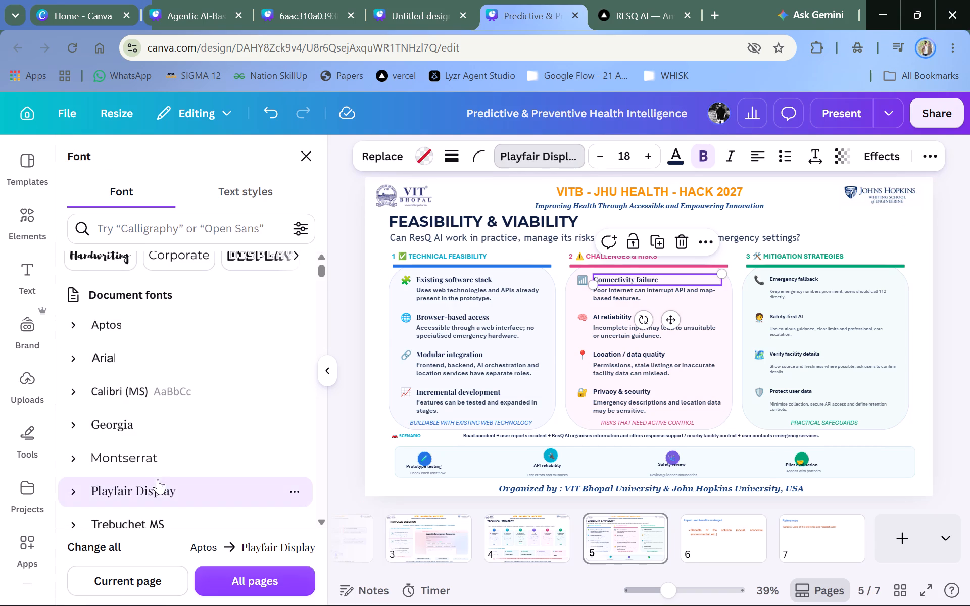
pyautogui.doubleClick(618, 318)
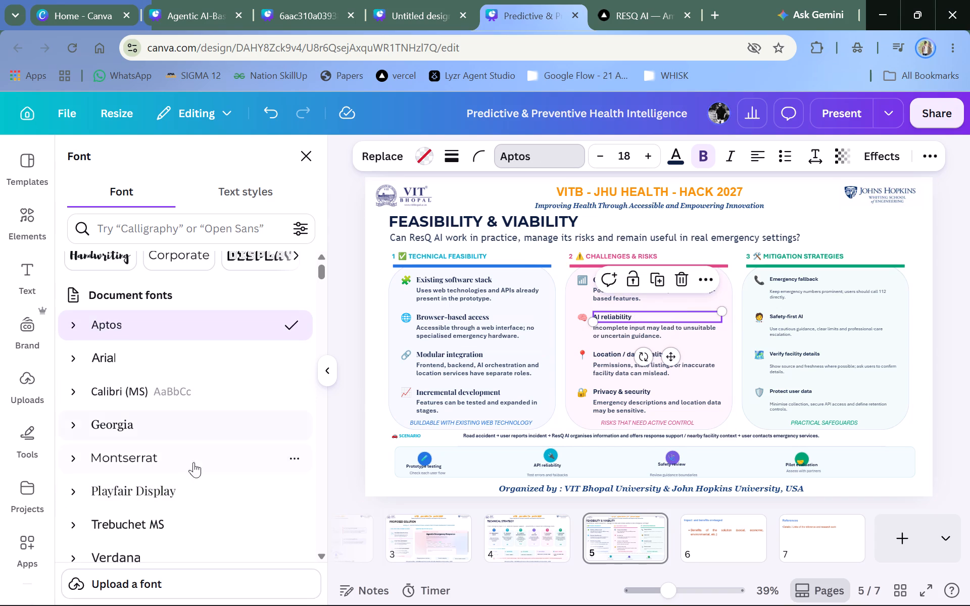
pyautogui.click(170, 484)
pyautogui.doubleClick(619, 347)
pyautogui.doubleClick(619, 349)
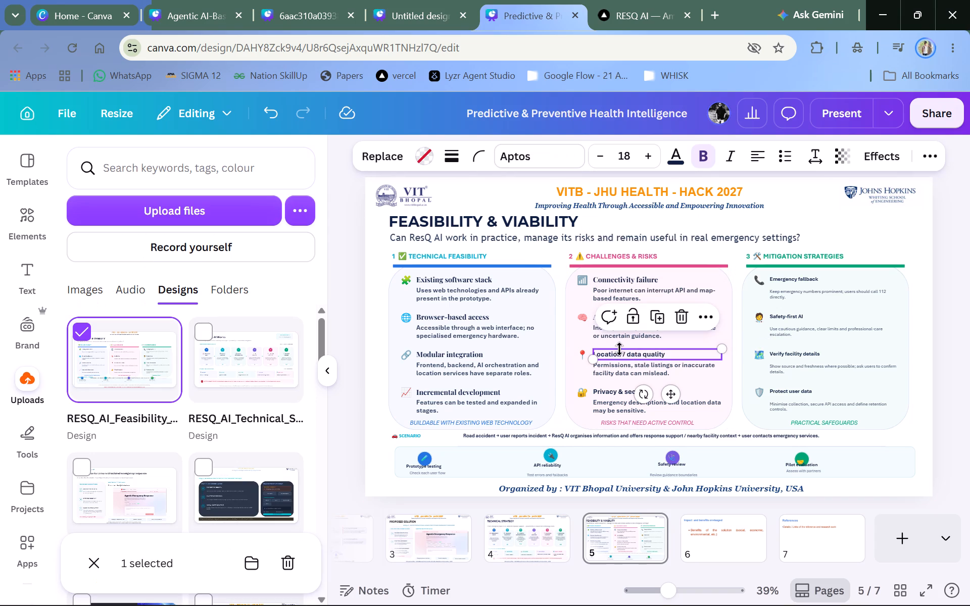
pyautogui.click(552, 145)
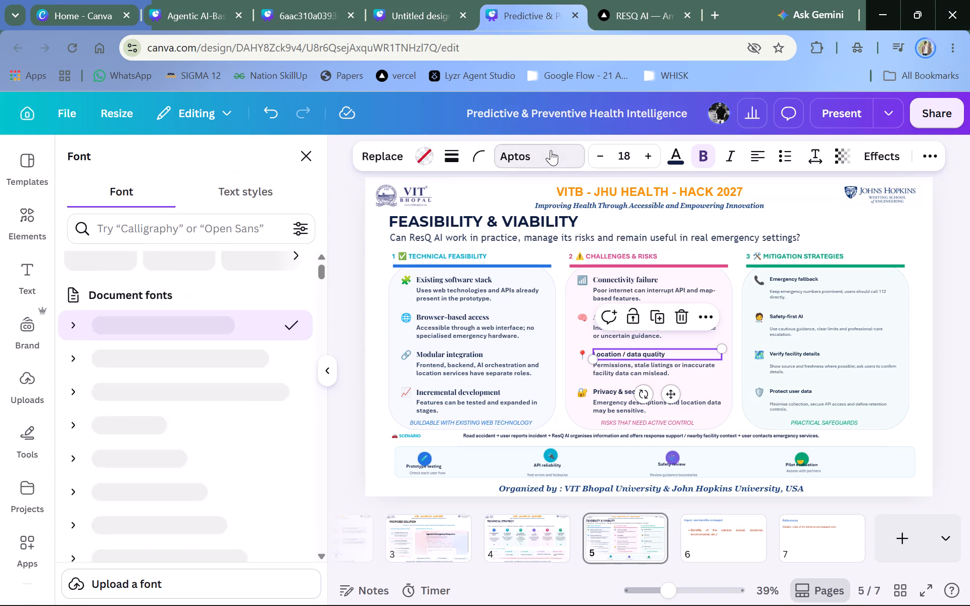
pyautogui.click(169, 486)
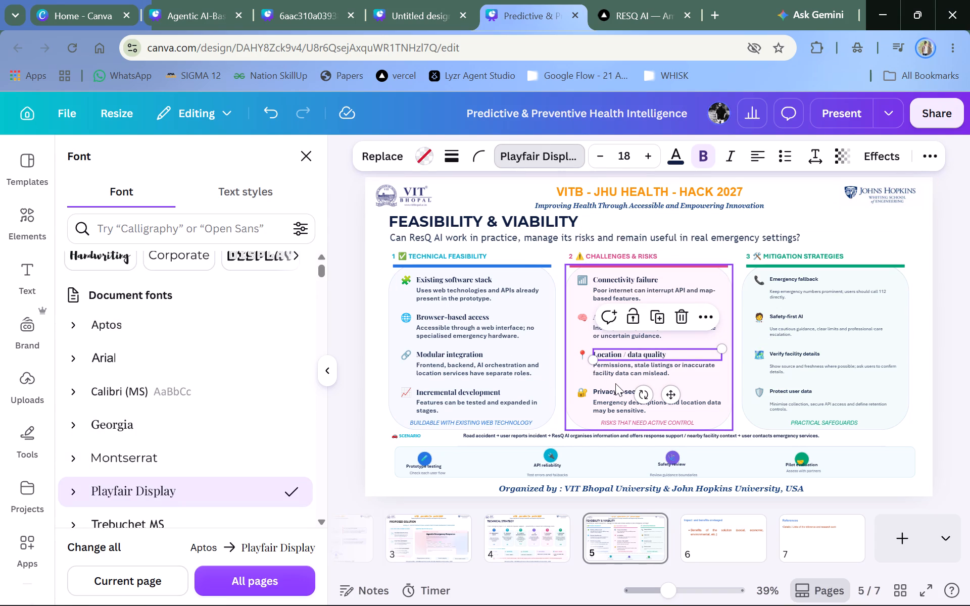
pyautogui.doubleClick(617, 387)
pyautogui.doubleClick(151, 482)
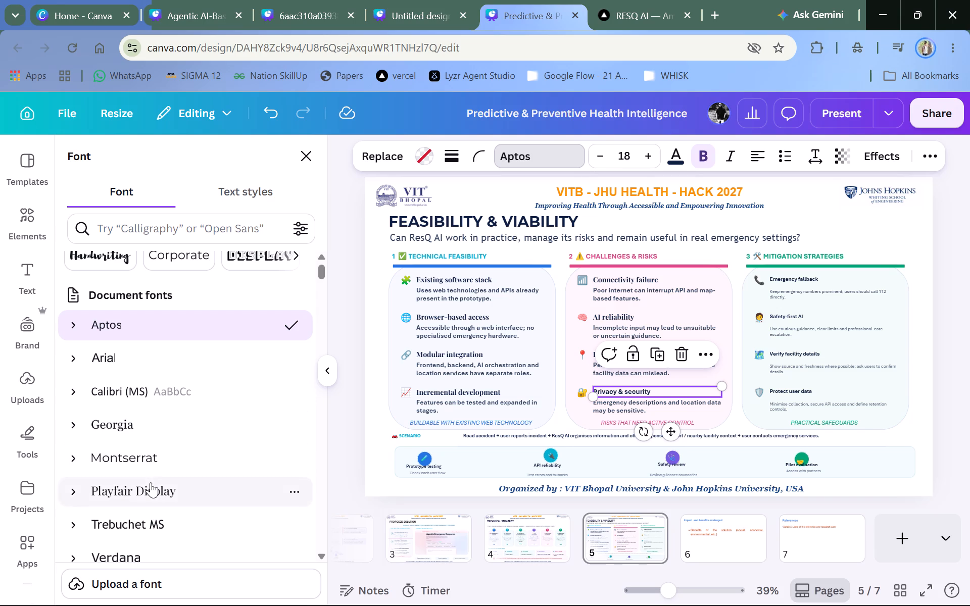
pyautogui.doubleClick(345, 366)
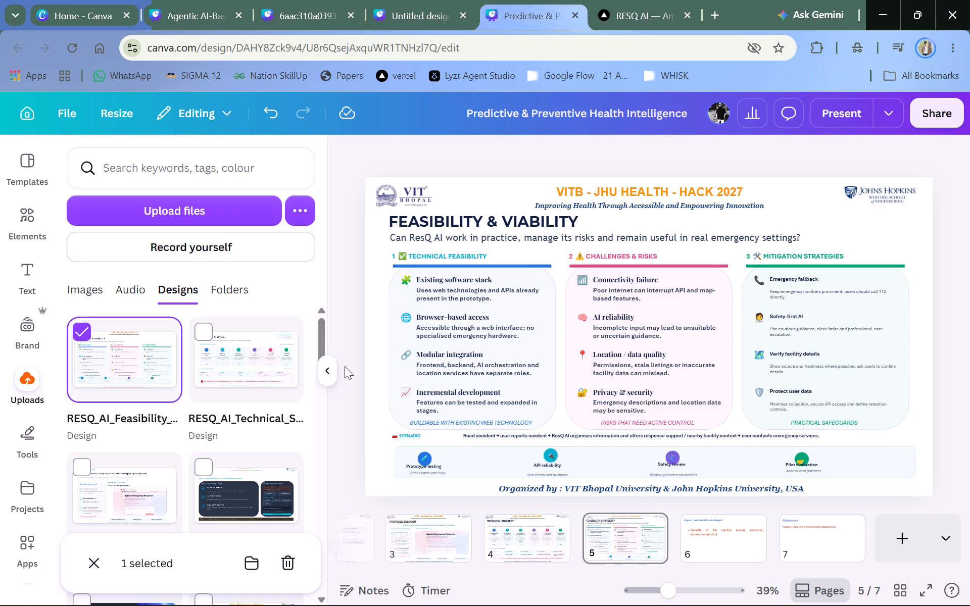
# Set the "Emergency fallback" heading in the Mitigation Strategies column to font size 18 in Playfair Display.
pyautogui.click(800, 278)
pyautogui.doubleClick(617, 162)
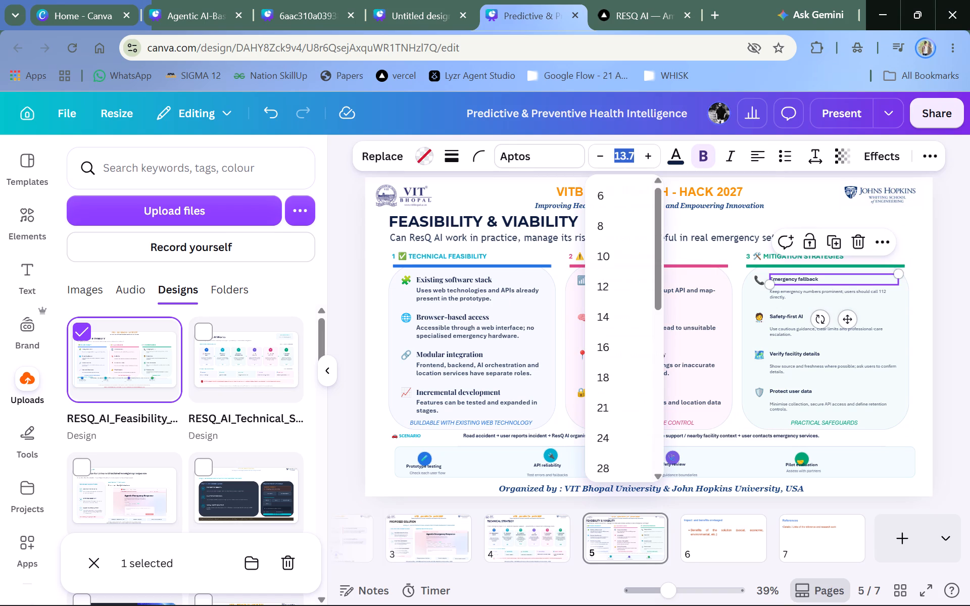
pyautogui.write('18')
pyautogui.press('Return')
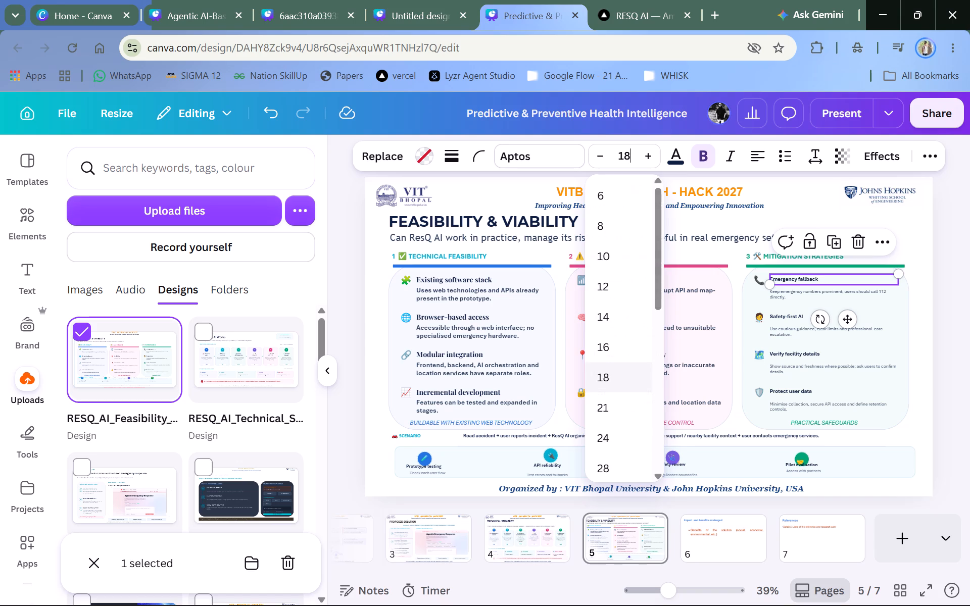
pyautogui.click(549, 157)
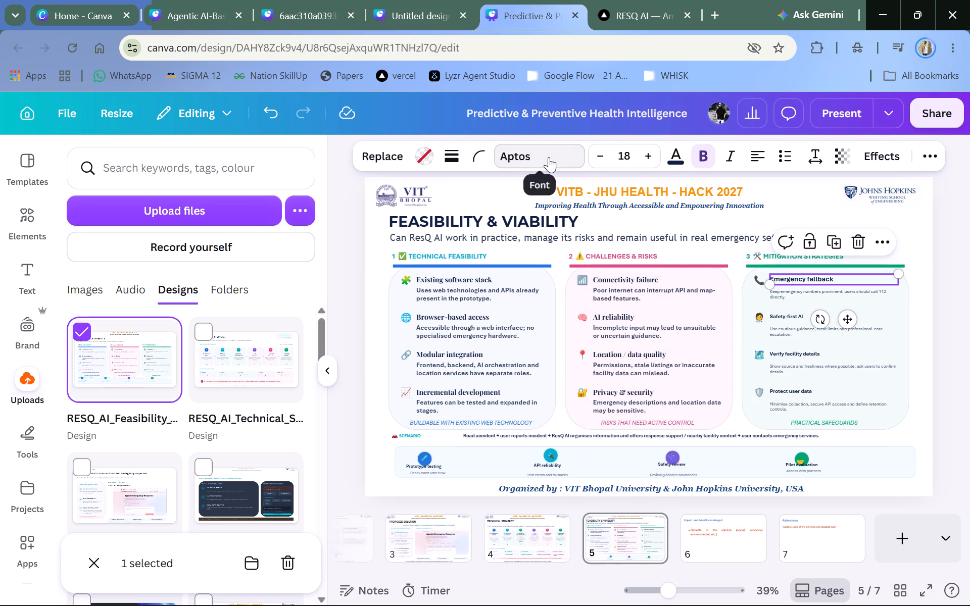
pyautogui.doubleClick(167, 483)
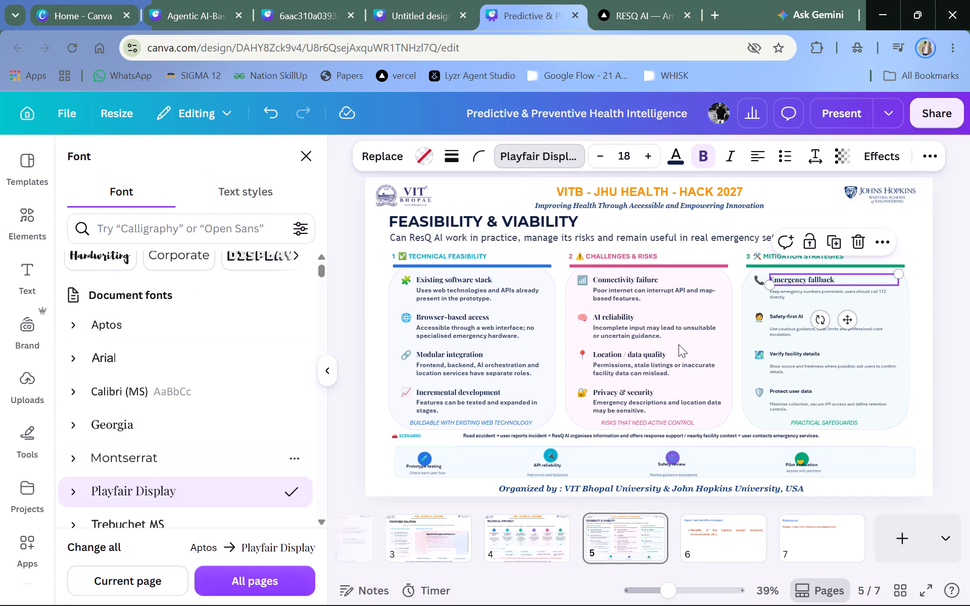
# Set the "Safety-first AI" heading under Mitigation Strategies to font size 18 in Playfair Display.
pyautogui.click(777, 316)
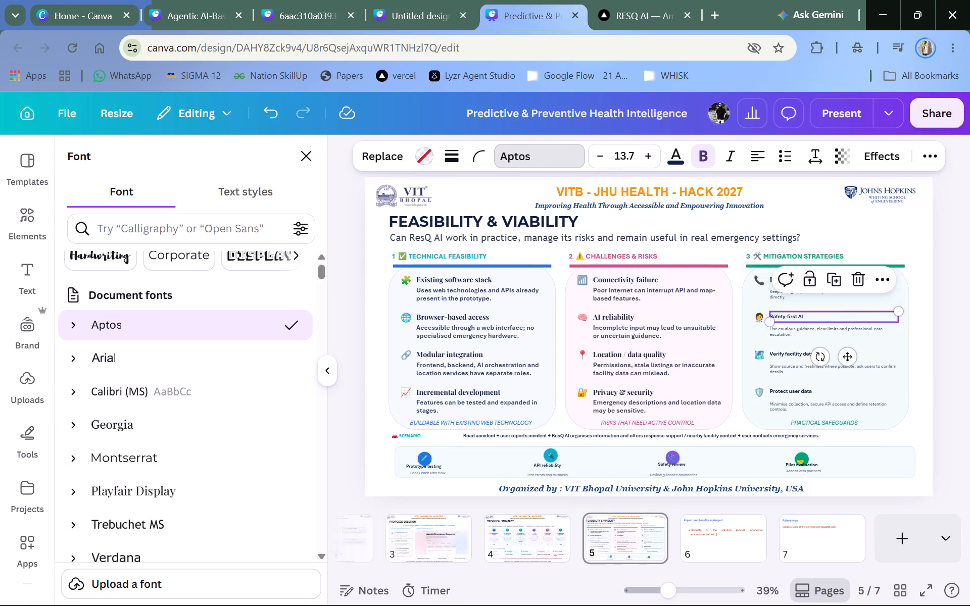
pyautogui.click(629, 154)
pyautogui.write('18')
pyautogui.press('Return')
pyautogui.click(517, 158)
pyautogui.click(517, 158)
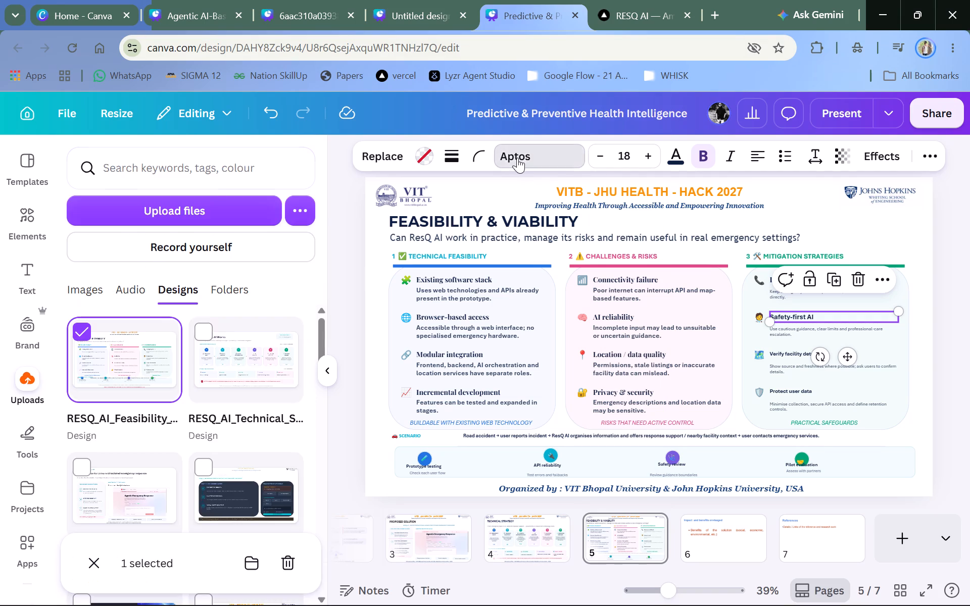
pyautogui.doubleClick(195, 489)
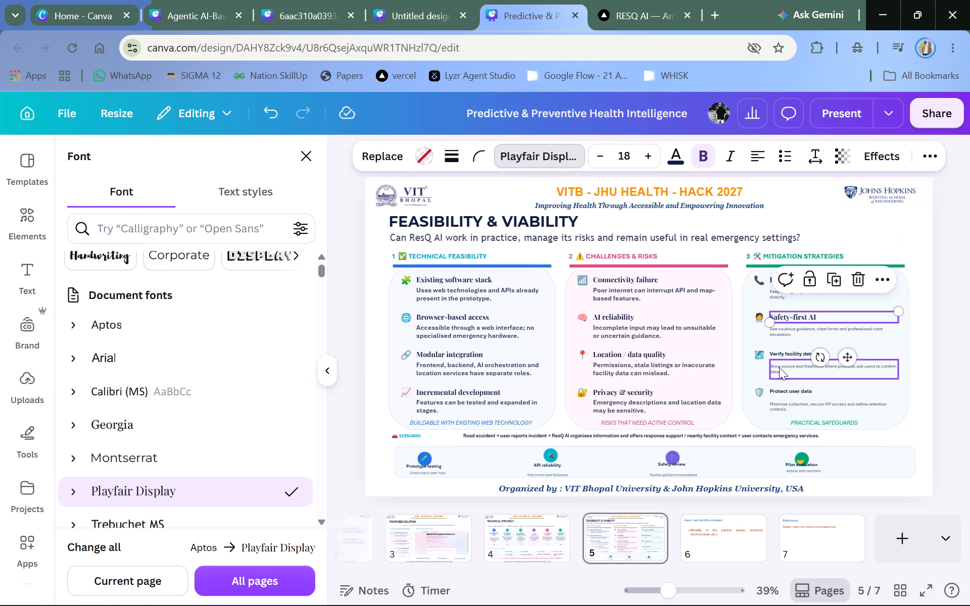
# Set the "Verify facility details" heading under Mitigation Strategies to font size 18 in Playfair Display.
pyautogui.click(800, 351)
pyautogui.doubleClick(633, 161)
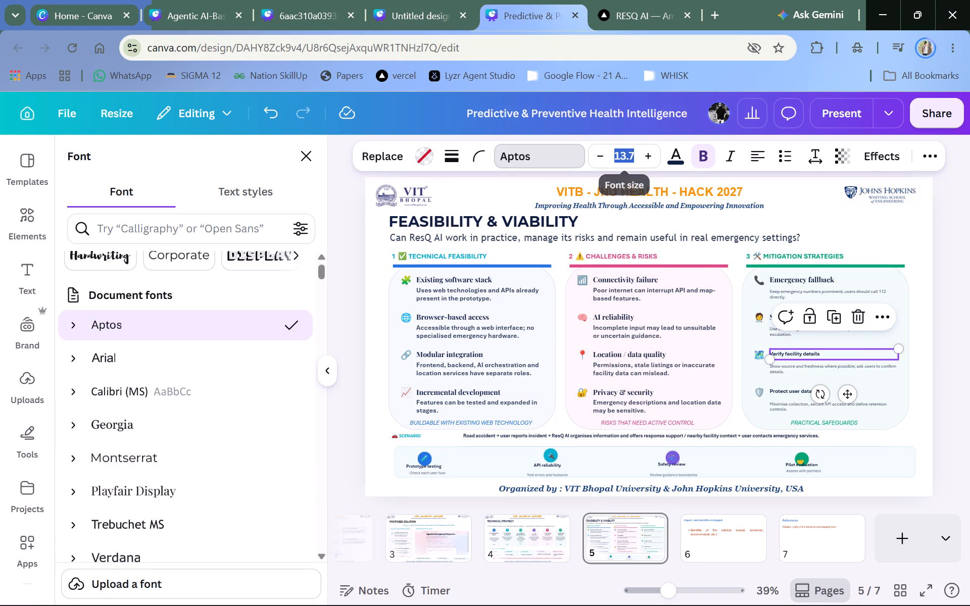
pyautogui.write('18')
pyautogui.press('Return')
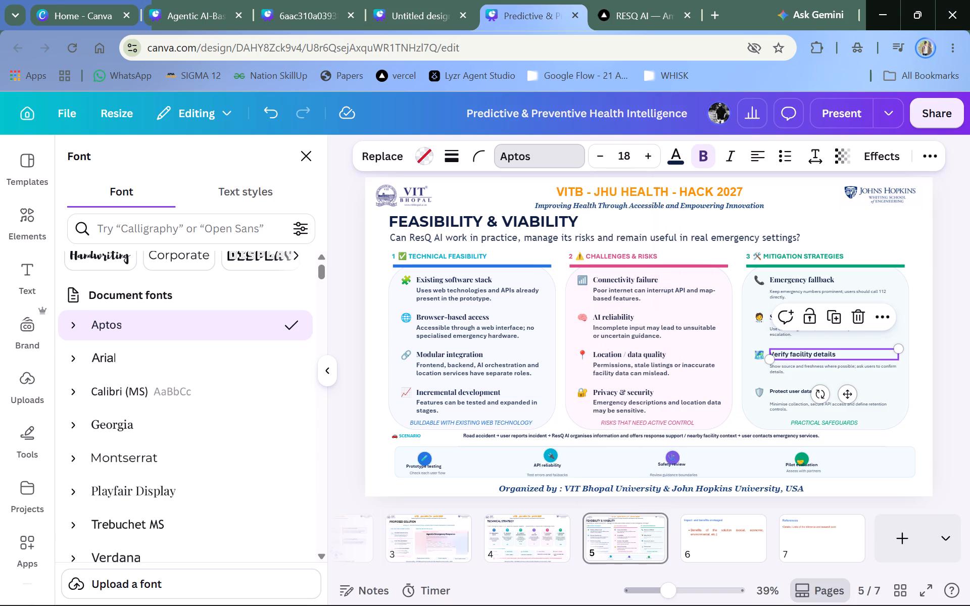
pyautogui.doubleClick(149, 483)
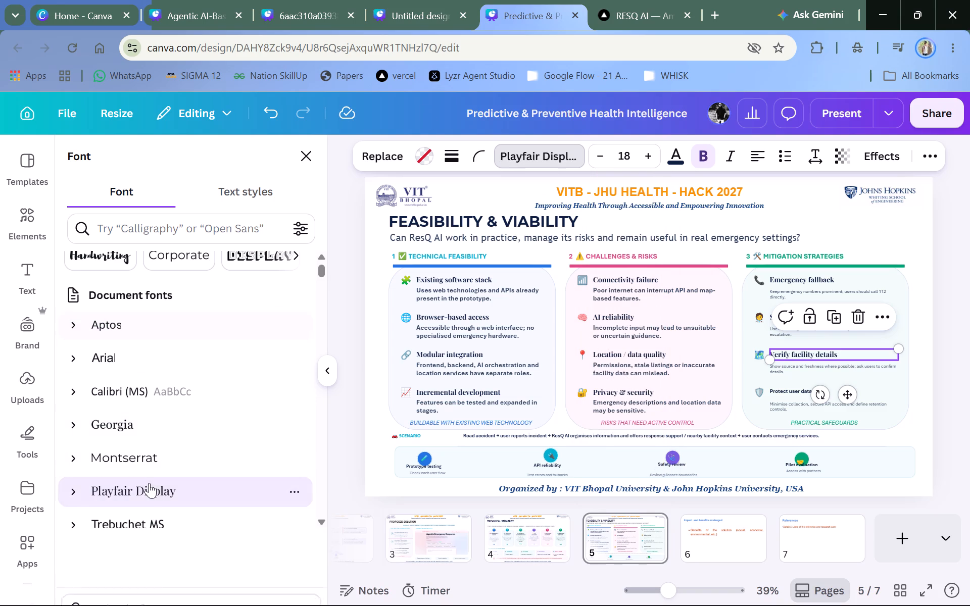
# Set the "Protect user data" heading under Mitigation Strategies to font size 18 in Playfair Display.
pyautogui.doubleClick(787, 390)
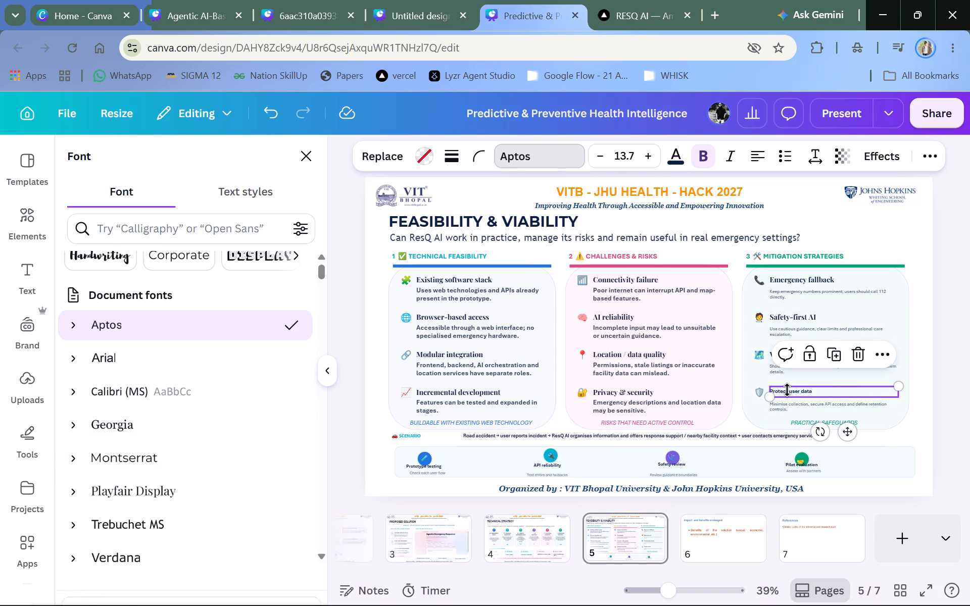
pyautogui.doubleClick(627, 158)
pyautogui.write('18')
pyautogui.press('Return')
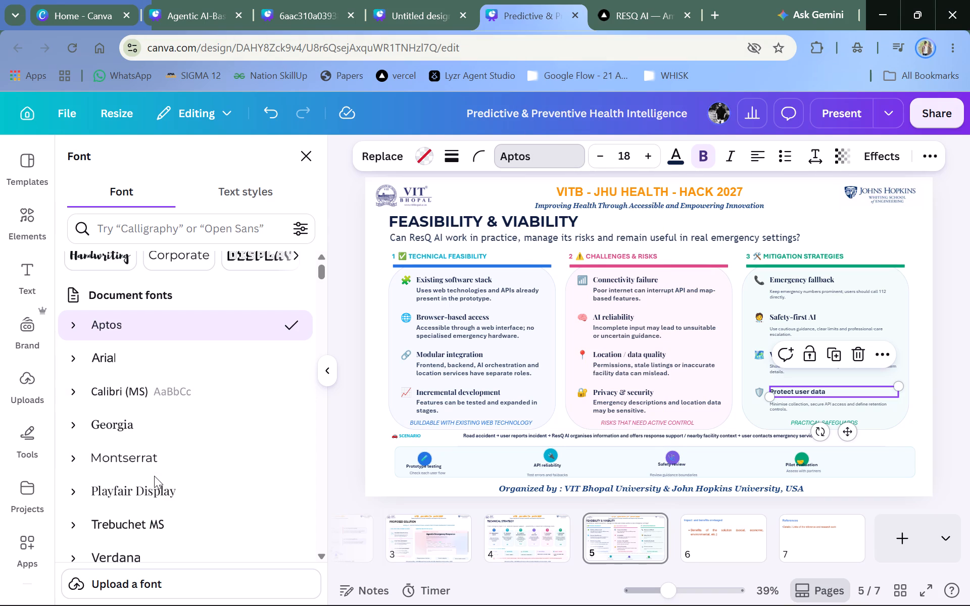
pyautogui.doubleClick(167, 496)
pyautogui.tripleClick(351, 398)
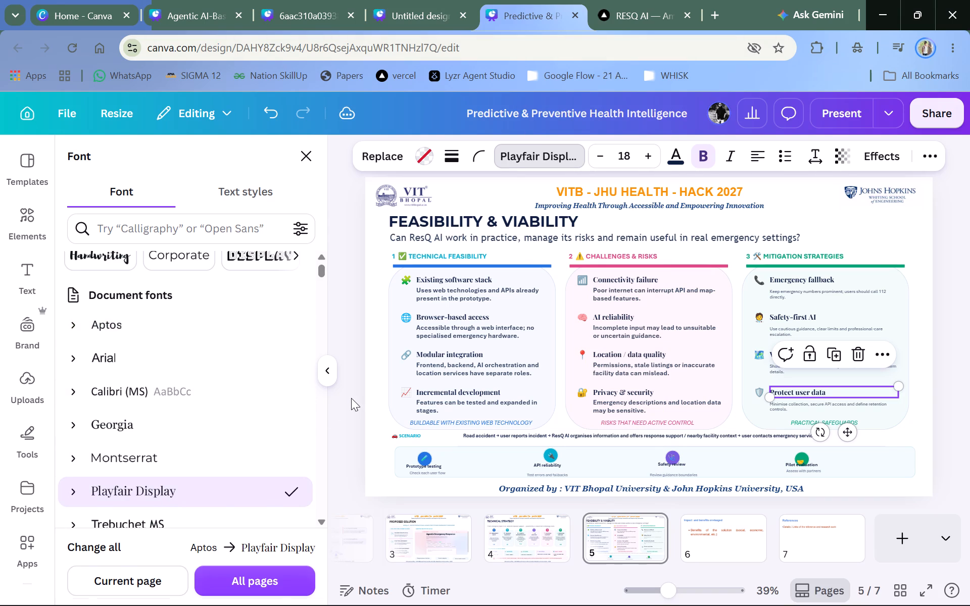
pyautogui.click(351, 398)
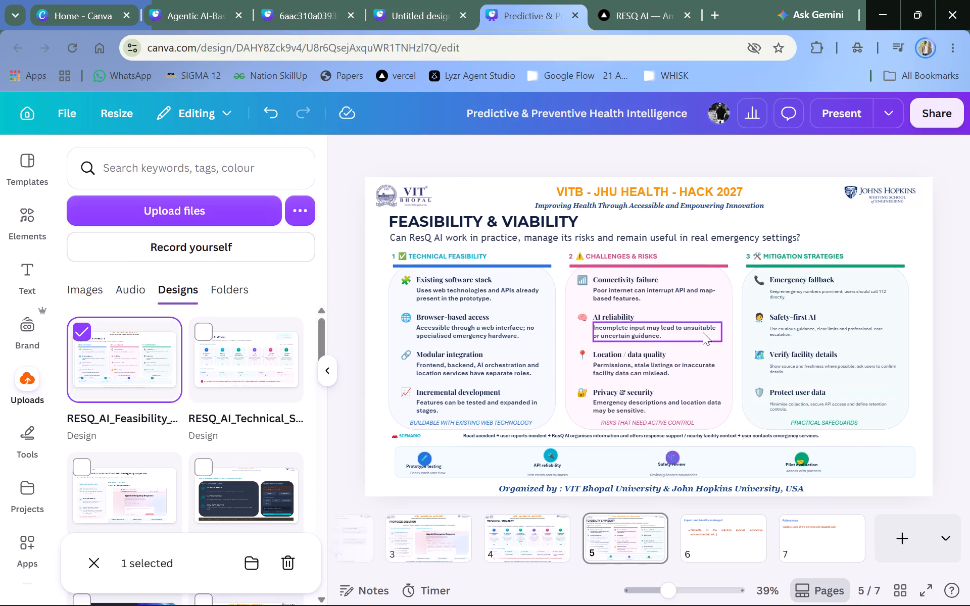
# Set the description under "Emergency fallback" in the Mitigation Strategies column to font size 17.
pyautogui.click(771, 295)
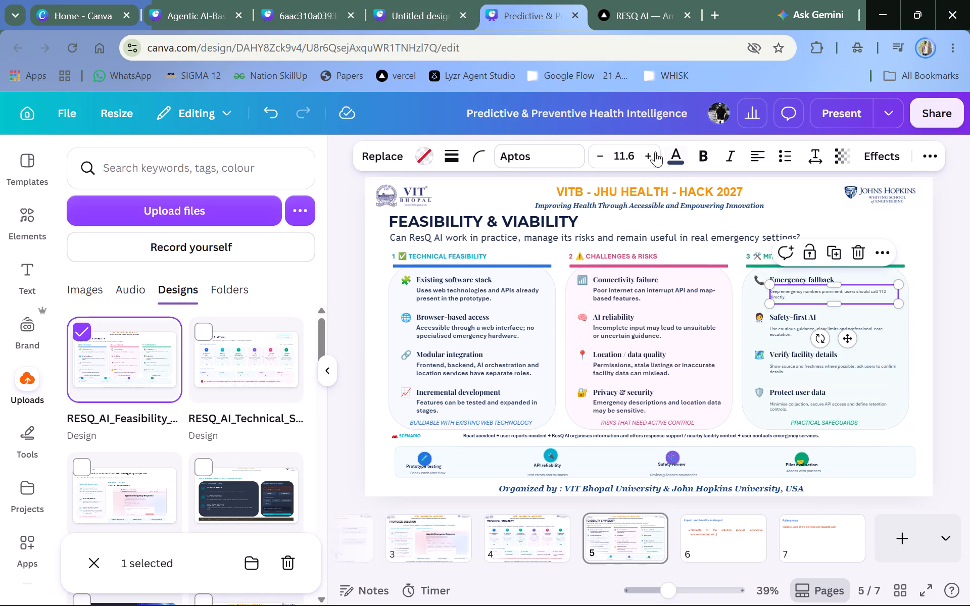
pyautogui.doubleClick(693, 153)
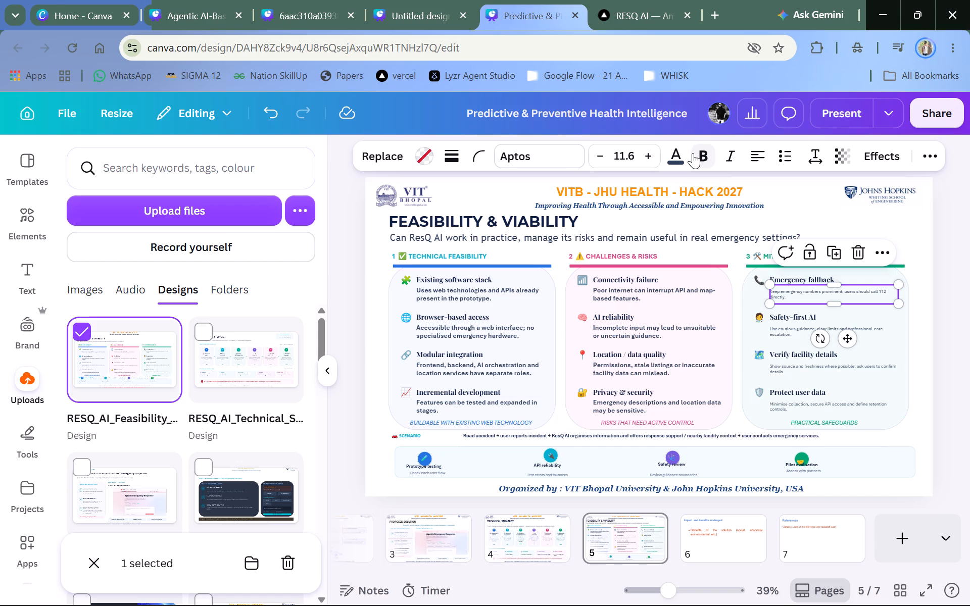
pyautogui.doubleClick(693, 153)
pyautogui.click(653, 293)
pyautogui.doubleClick(769, 296)
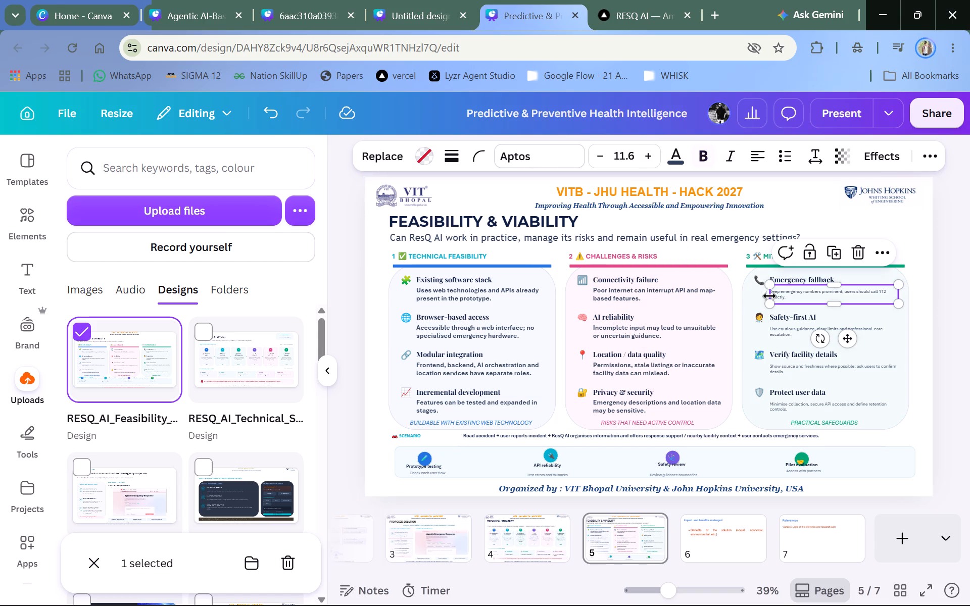
pyautogui.click(626, 148)
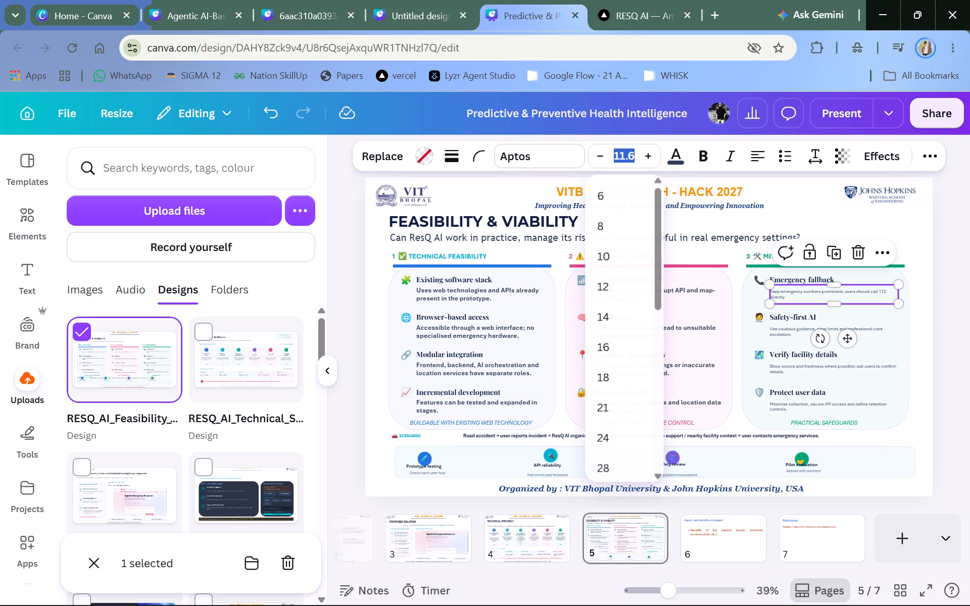
pyautogui.write('17')
pyautogui.press('Return')
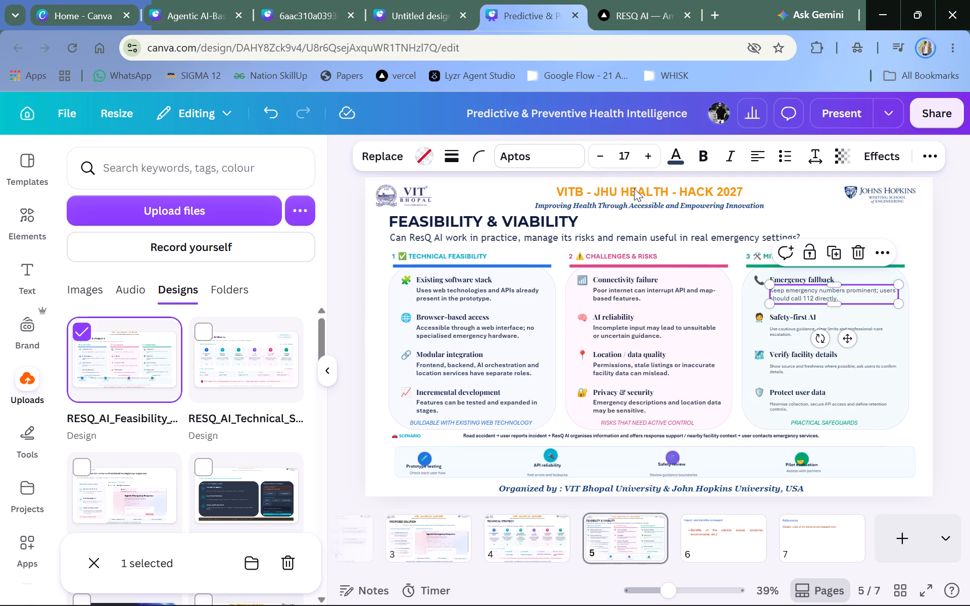
# Set the descriptions under "Safety-first AI", "Verify facility details" and "Protect user data" to font size 17.
pyautogui.click(791, 327)
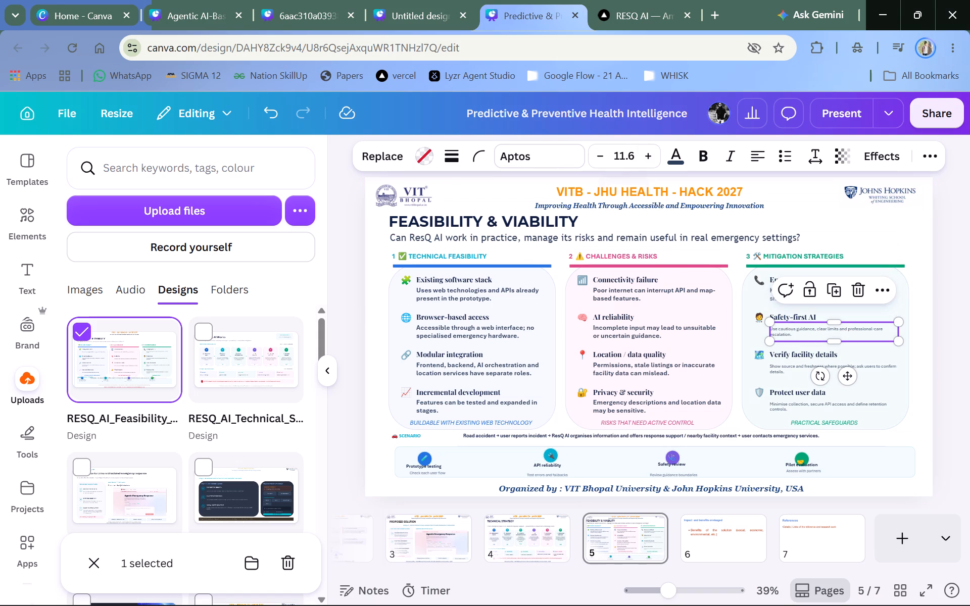
pyautogui.click(628, 152)
pyautogui.write('17')
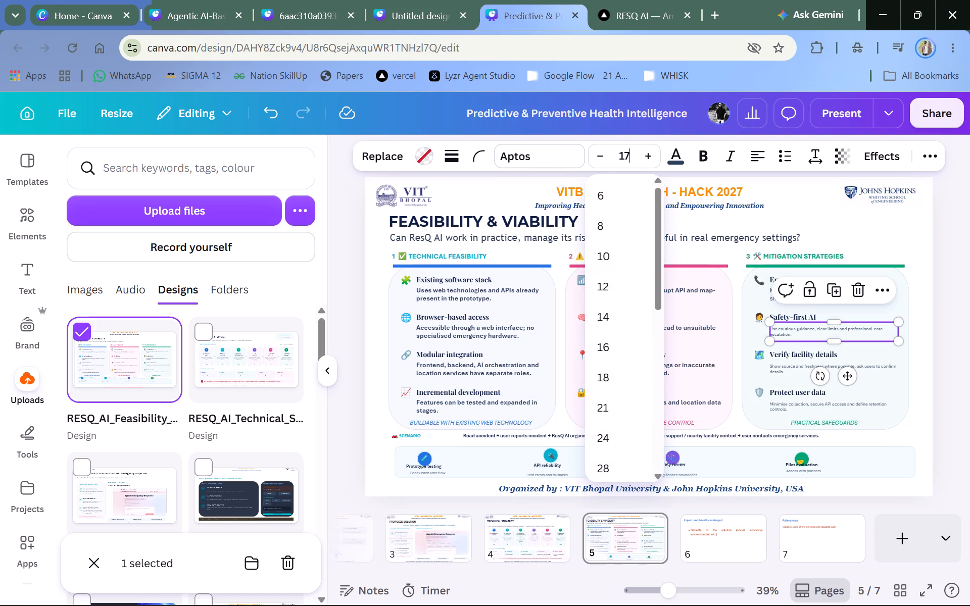
pyautogui.press('Return')
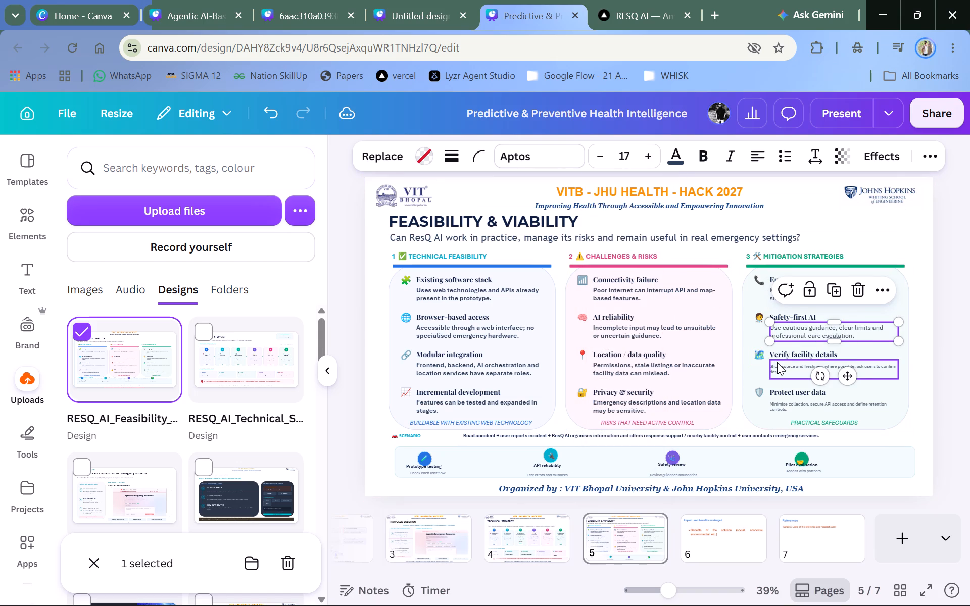
pyautogui.doubleClick(777, 362)
pyautogui.doubleClick(630, 156)
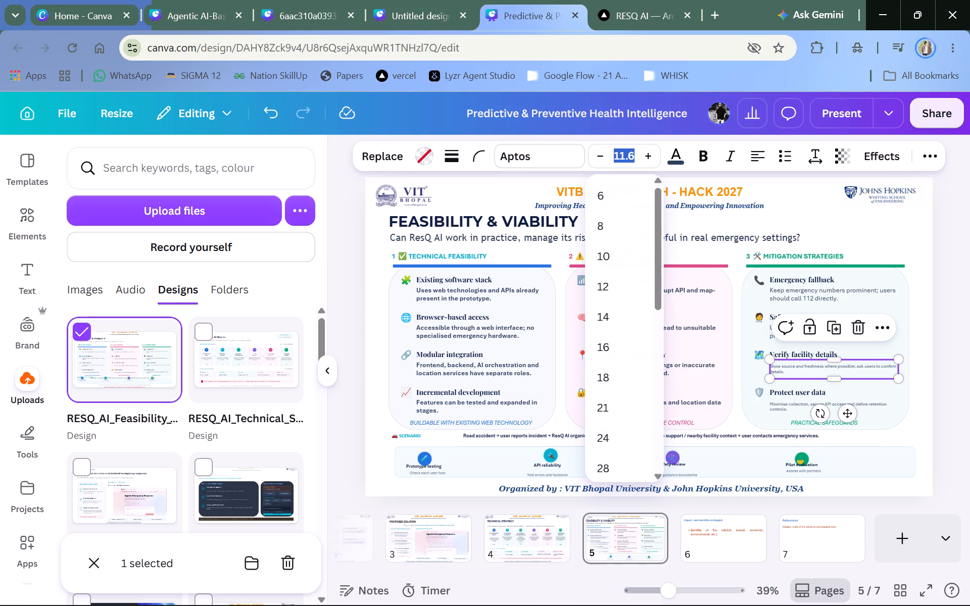
pyautogui.write('17')
pyautogui.press('Return')
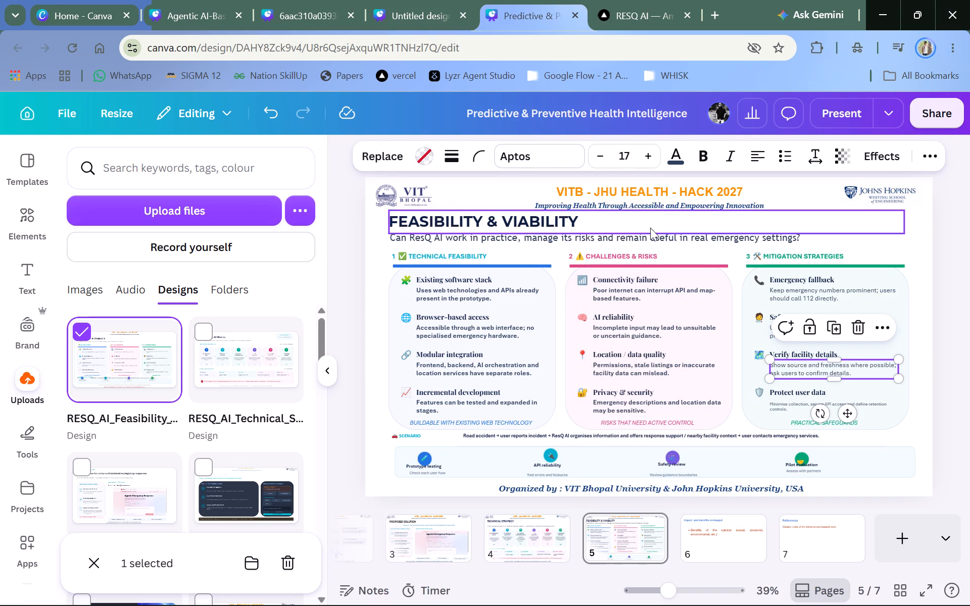
pyautogui.doubleClick(771, 409)
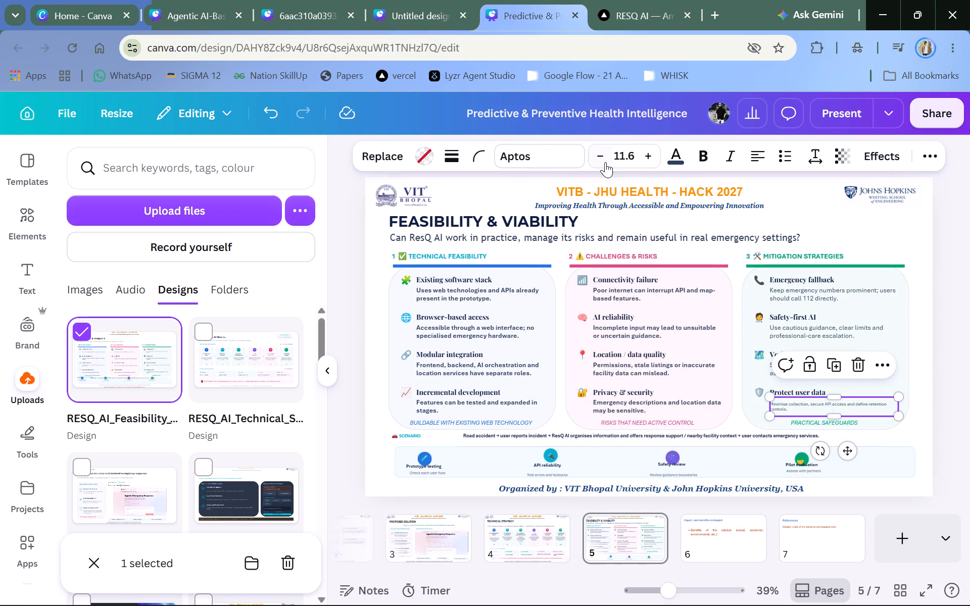
pyautogui.doubleClick(630, 164)
pyautogui.write('17')
pyautogui.press('Return')
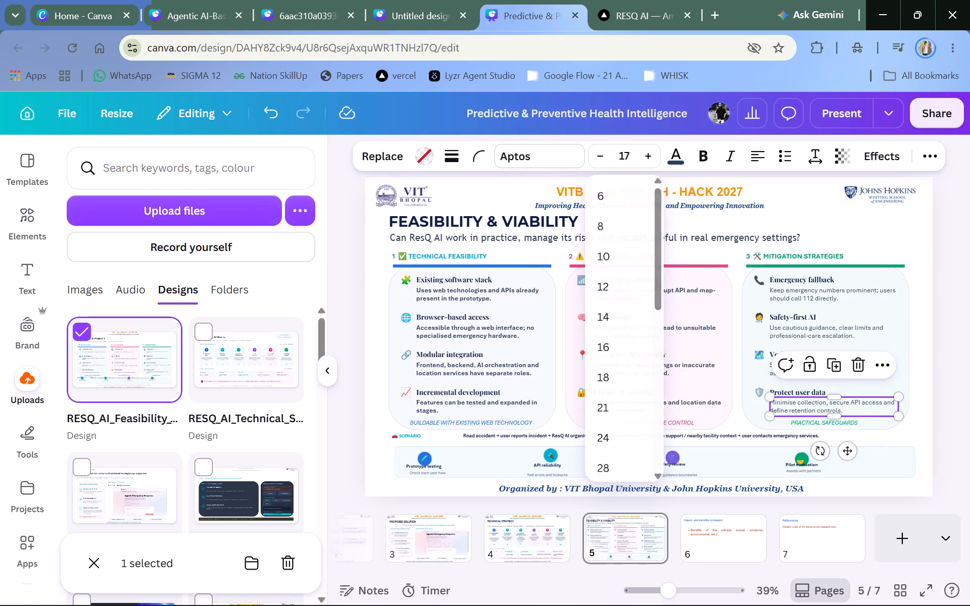
# Make all four item descriptions in the Mitigation Strategies column bold.
pyautogui.doubleClick(784, 298)
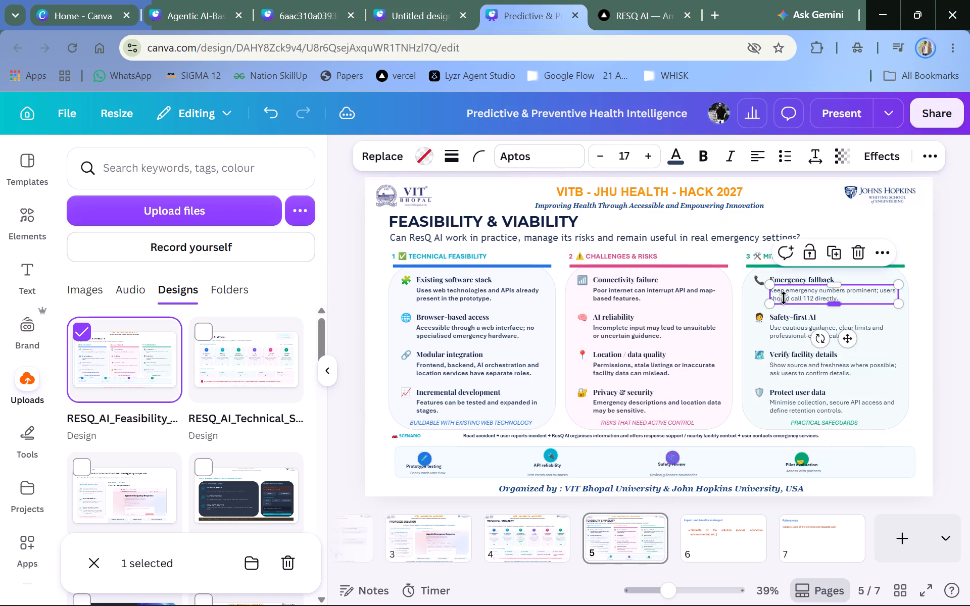
pyautogui.doubleClick(699, 167)
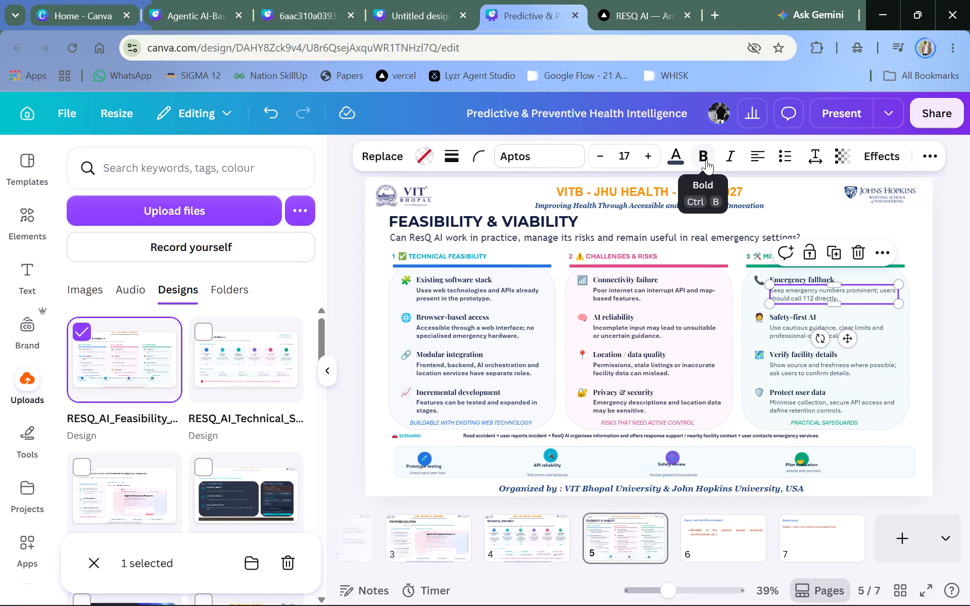
pyautogui.click(706, 160)
pyautogui.click(786, 335)
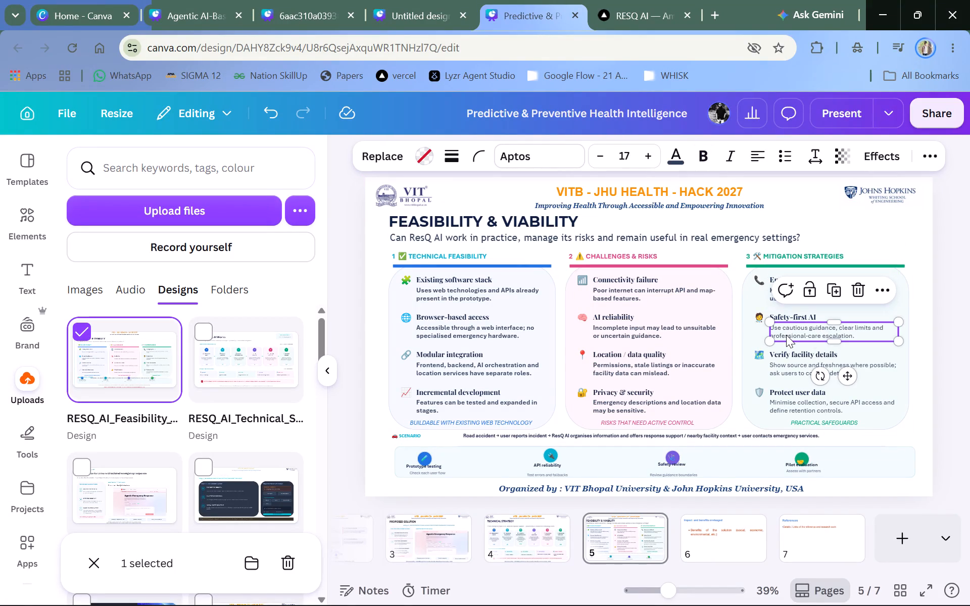
pyautogui.click(705, 158)
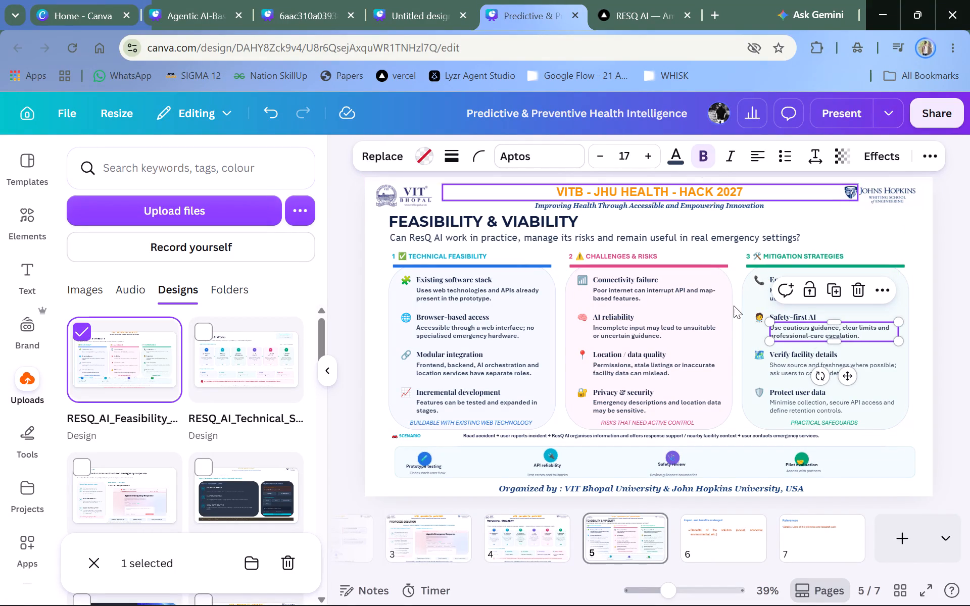
pyautogui.click(778, 364)
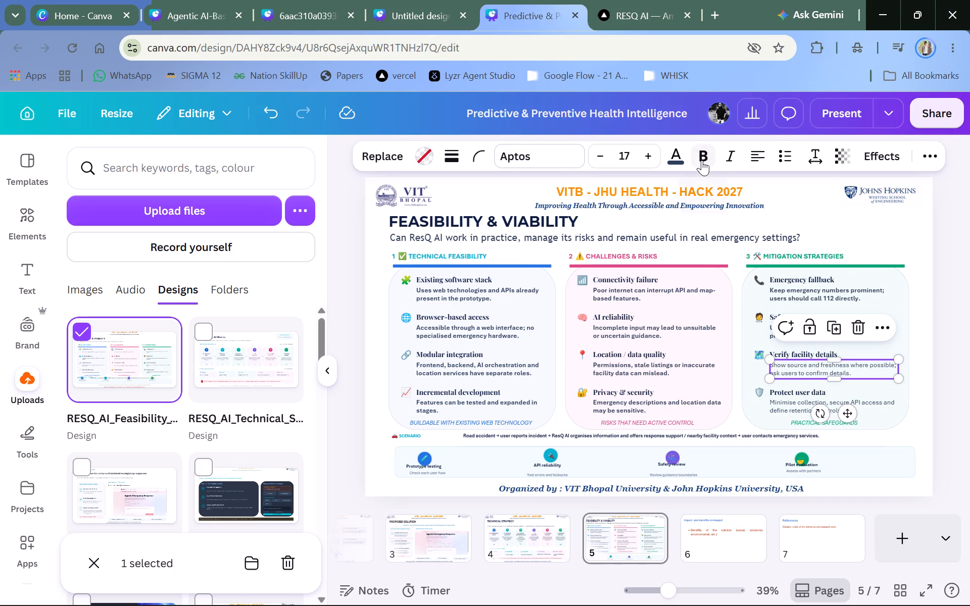
pyautogui.click(702, 160)
pyautogui.click(788, 408)
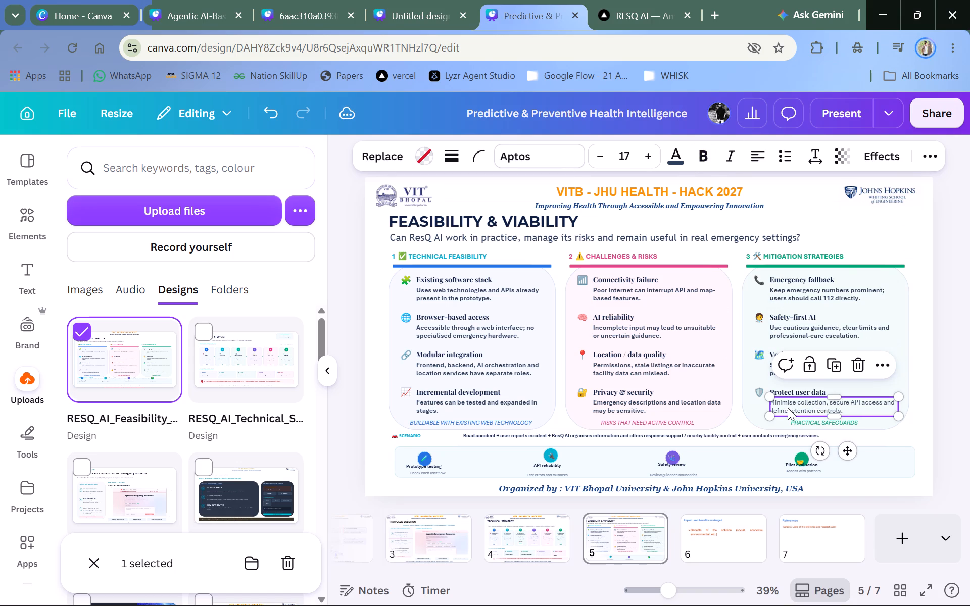
pyautogui.click(704, 145)
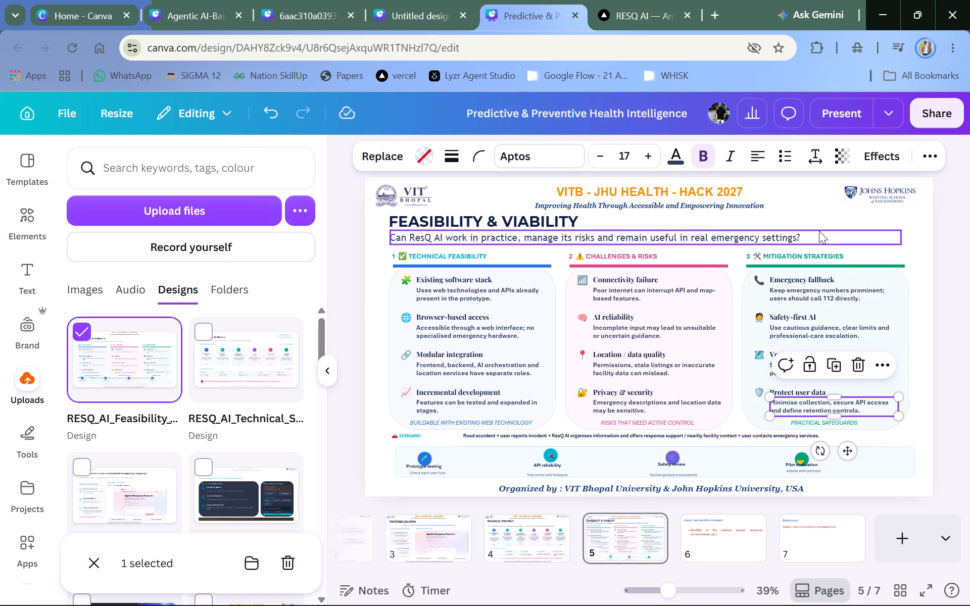
pyautogui.click(957, 249)
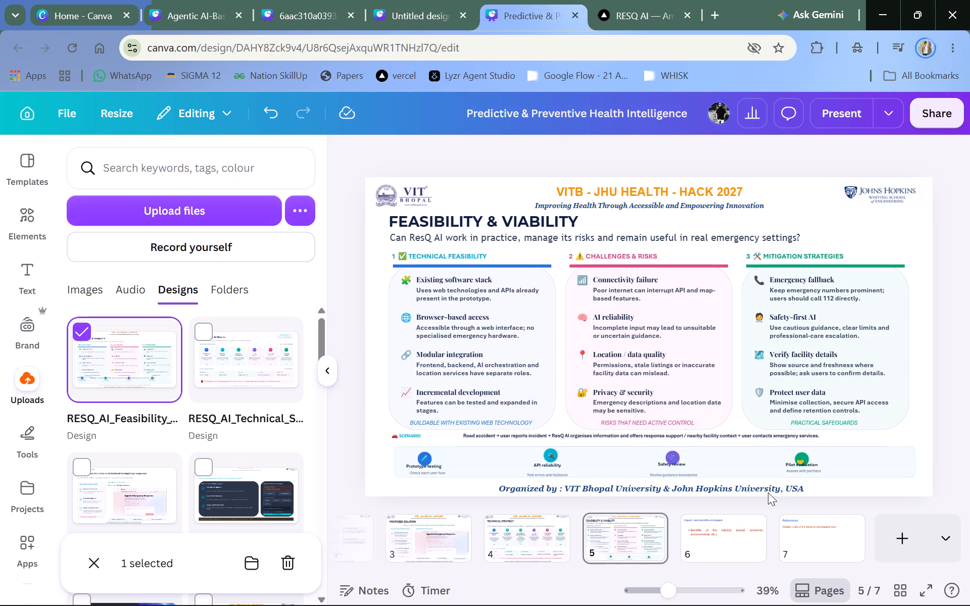
# Make the text box of the "Road accident" scenario sentence below the columns slightly taller.
pyautogui.doubleClick(739, 436)
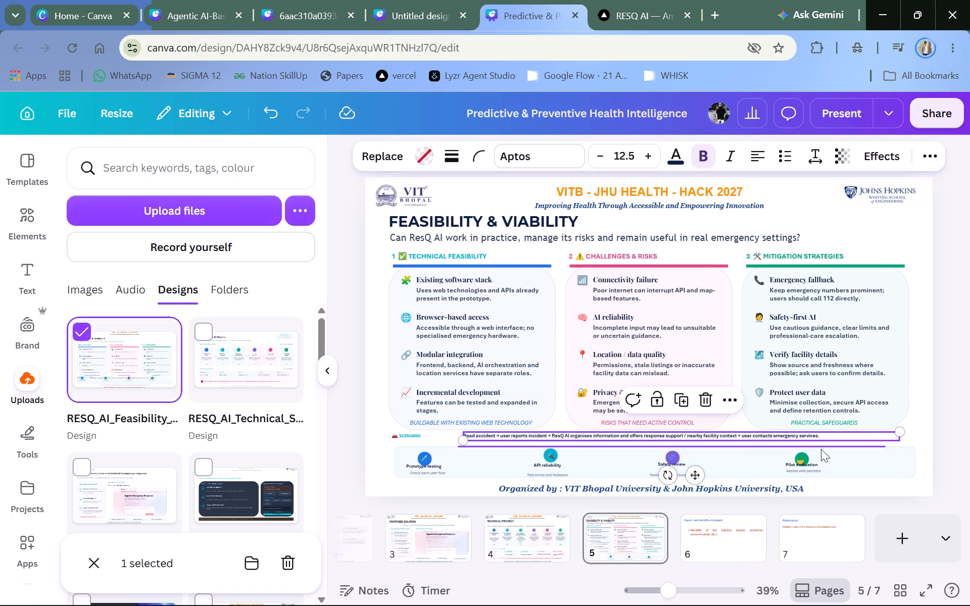
pyautogui.moveTo(890, 437); pyautogui.dragTo(894, 448)
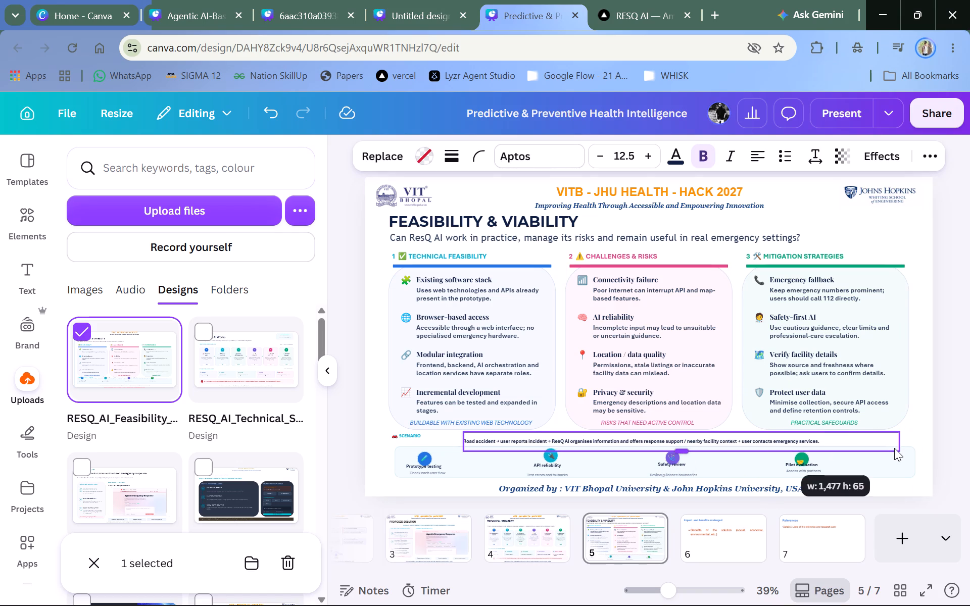
pyautogui.moveTo(894, 448); pyautogui.dragTo(889, 443)
pyautogui.doubleClick(969, 412)
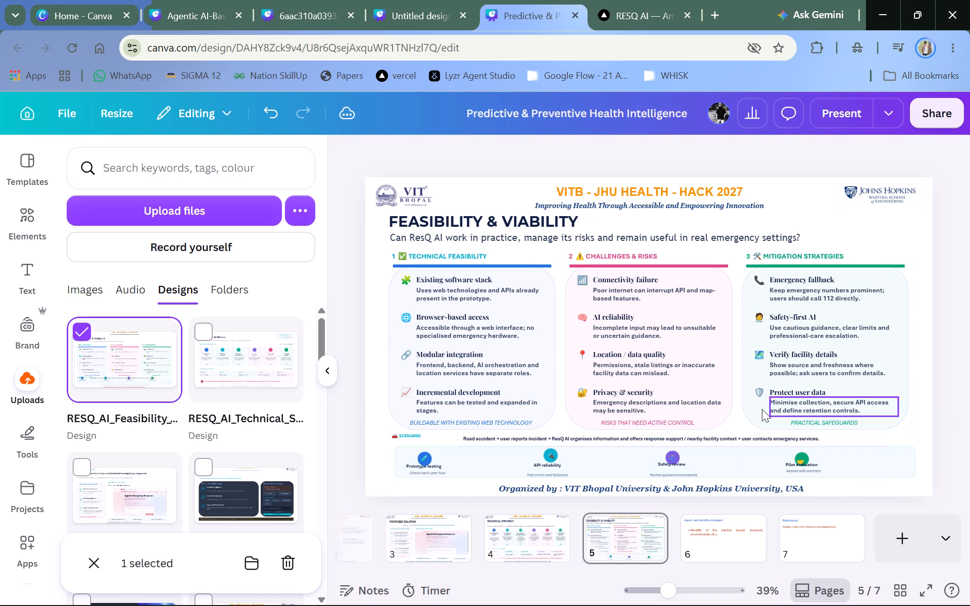
# Set the "Road accident" scenario sentence below the columns to the Trebuchet MS font at size 14.
pyautogui.click(725, 433)
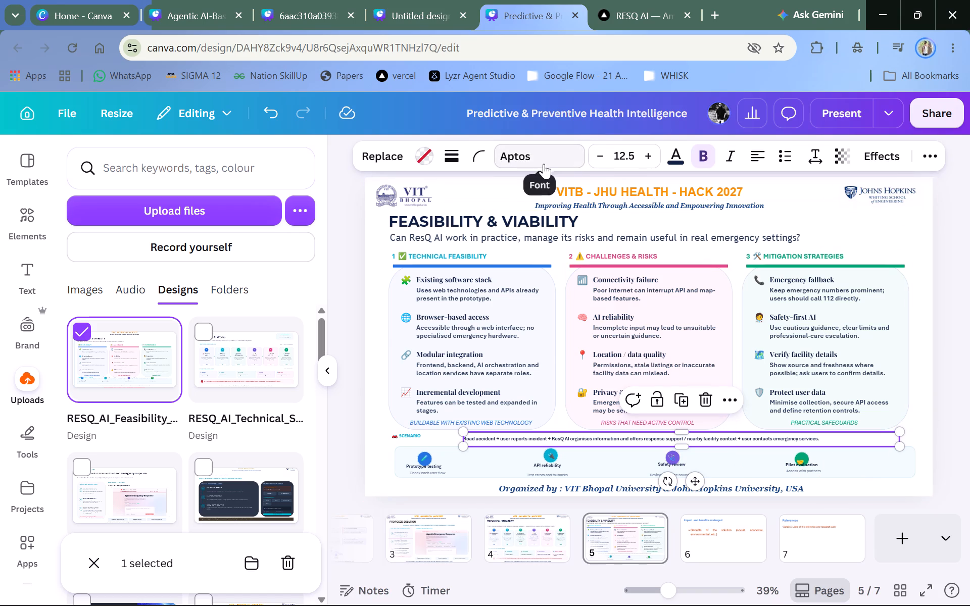
pyautogui.click(543, 163)
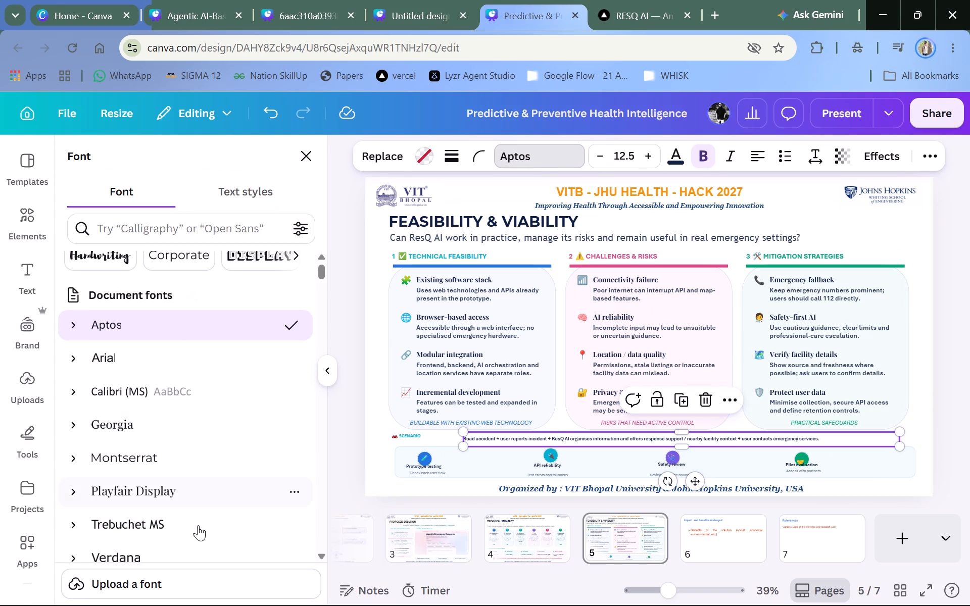
pyautogui.doubleClick(198, 525)
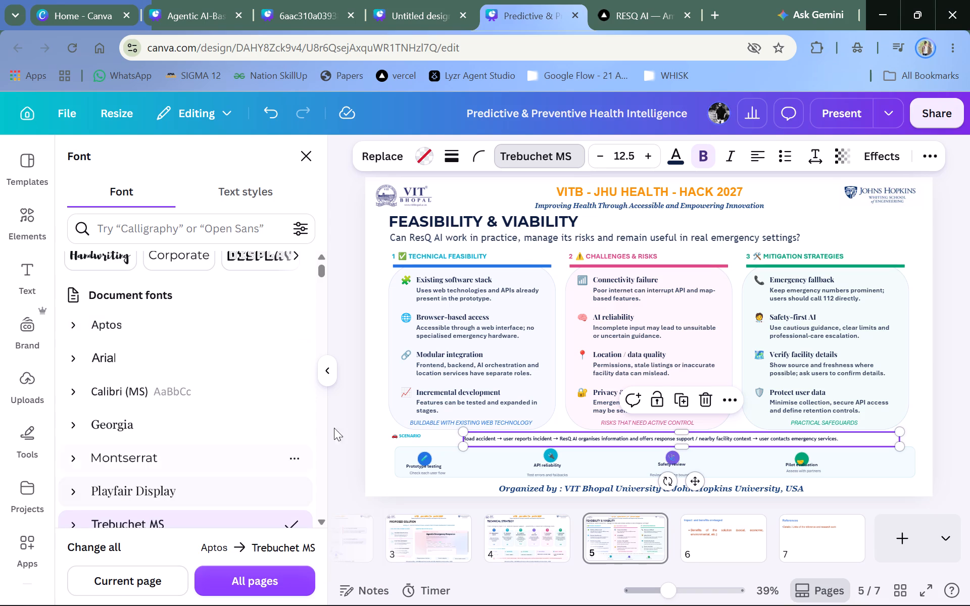
pyautogui.click(630, 165)
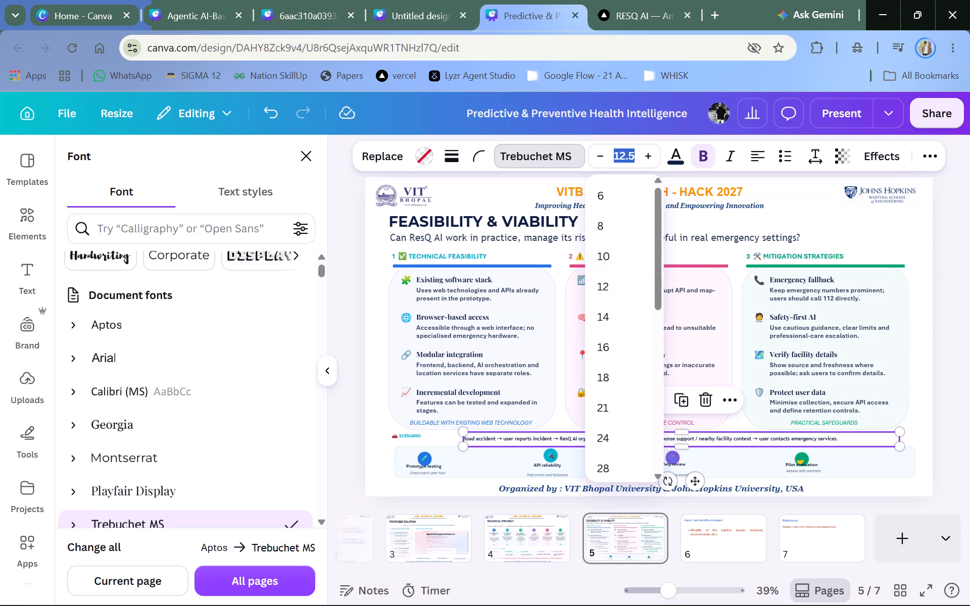
pyautogui.write('15')
pyautogui.press('Return')
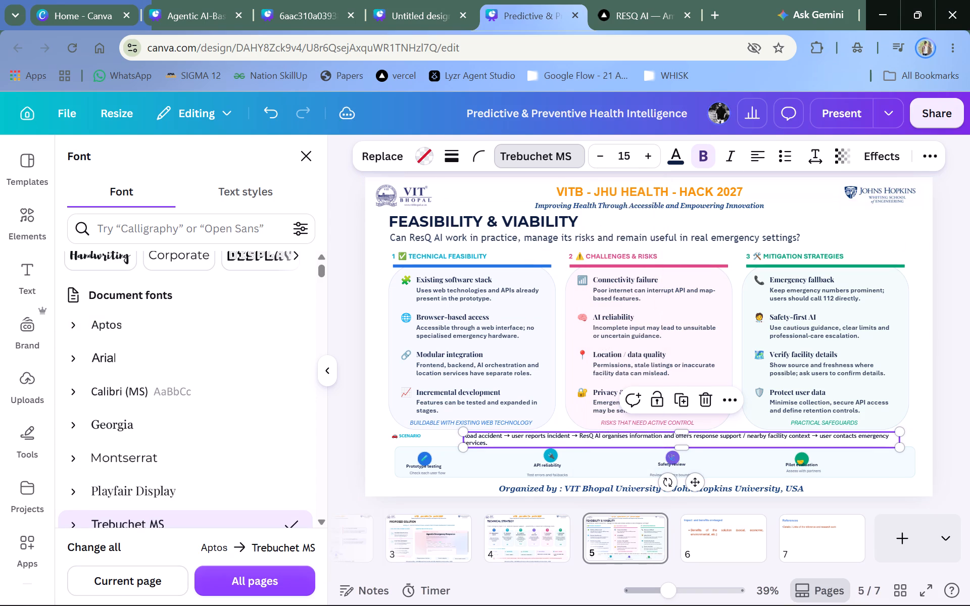
pyautogui.click(632, 157)
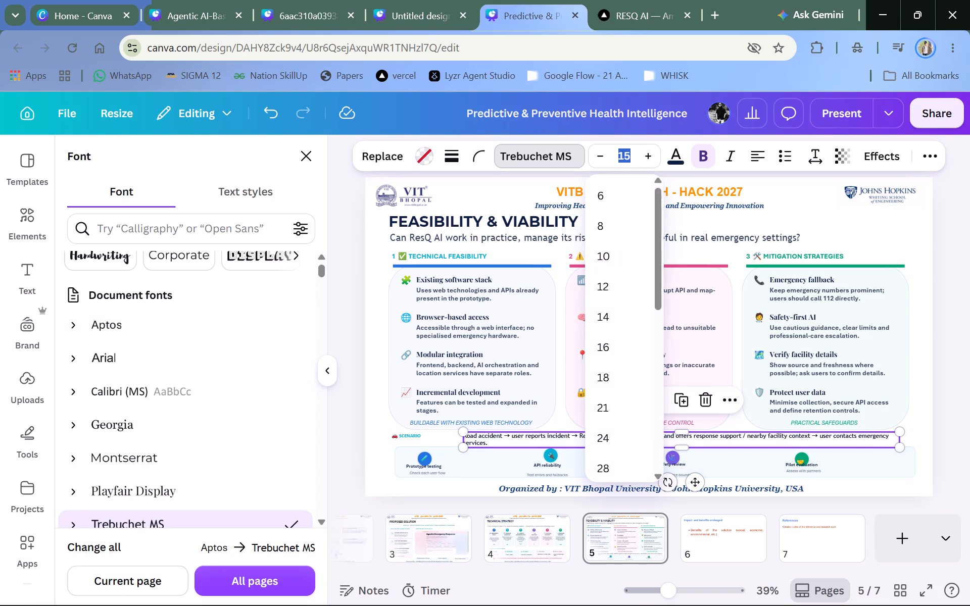
pyautogui.write('14')
pyautogui.press('Return')
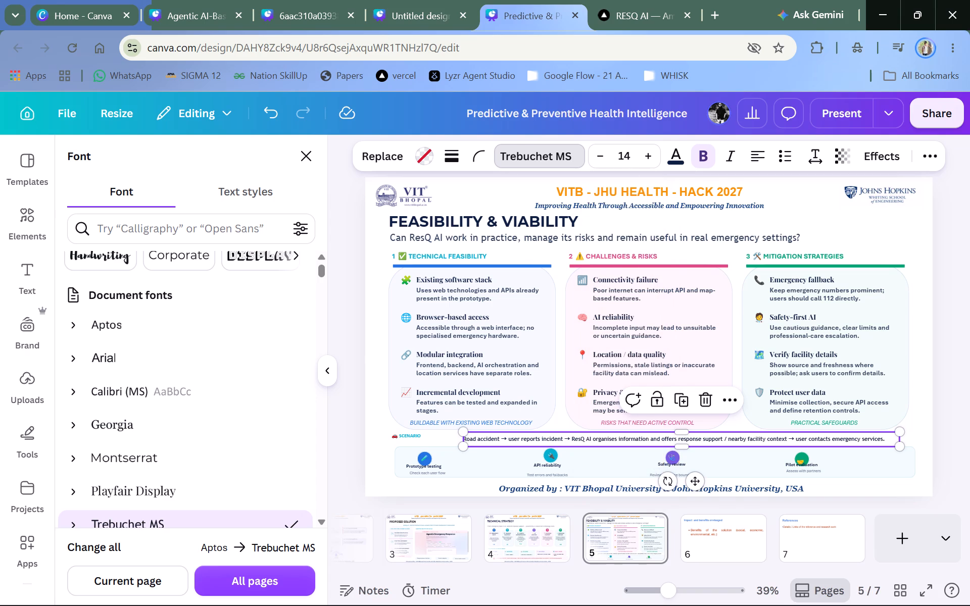
pyautogui.doubleClick(947, 344)
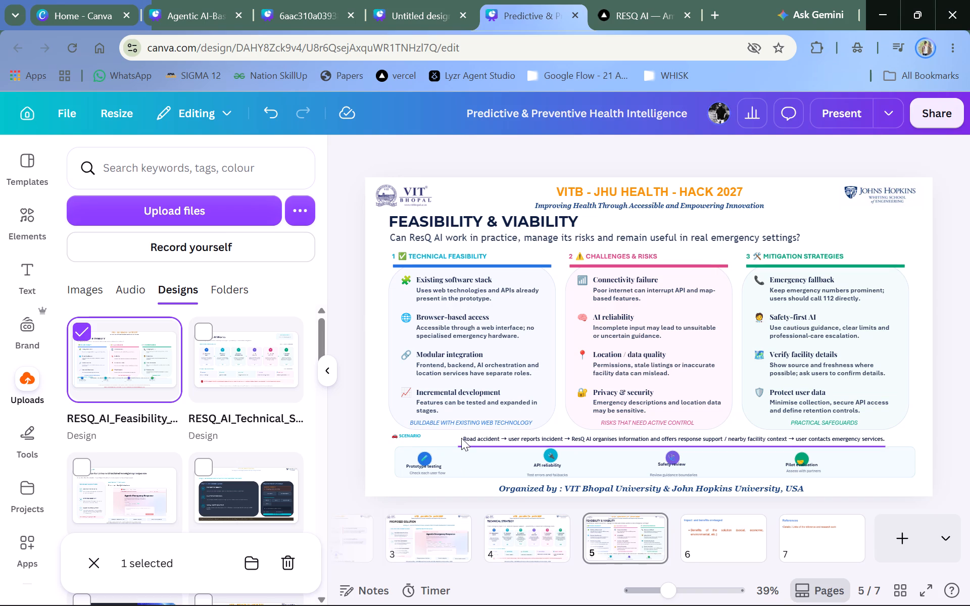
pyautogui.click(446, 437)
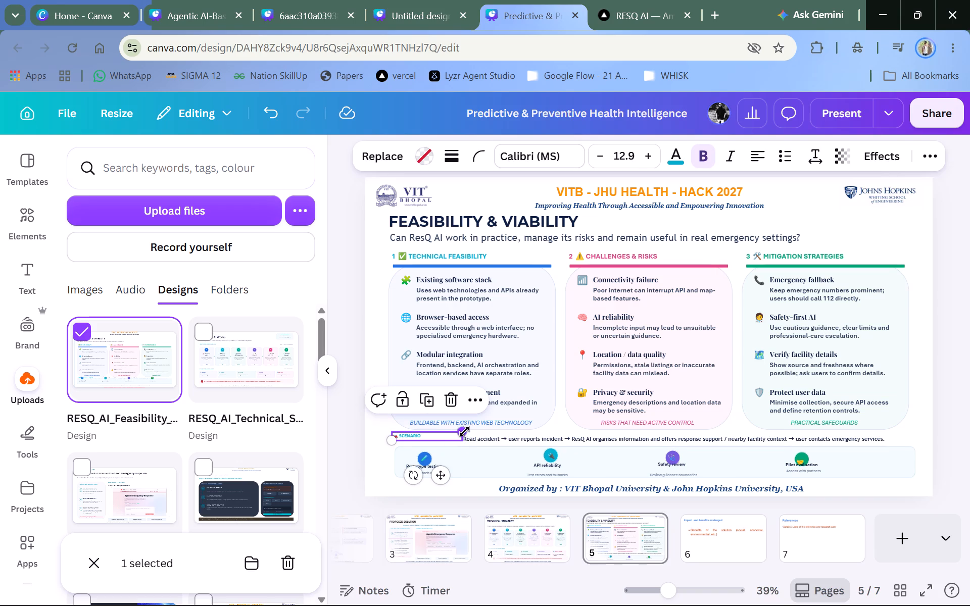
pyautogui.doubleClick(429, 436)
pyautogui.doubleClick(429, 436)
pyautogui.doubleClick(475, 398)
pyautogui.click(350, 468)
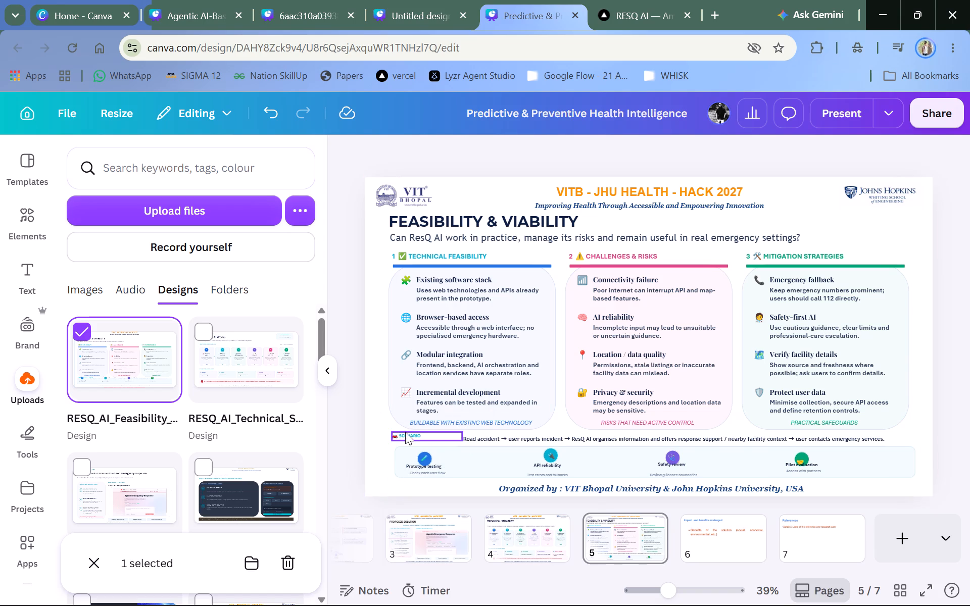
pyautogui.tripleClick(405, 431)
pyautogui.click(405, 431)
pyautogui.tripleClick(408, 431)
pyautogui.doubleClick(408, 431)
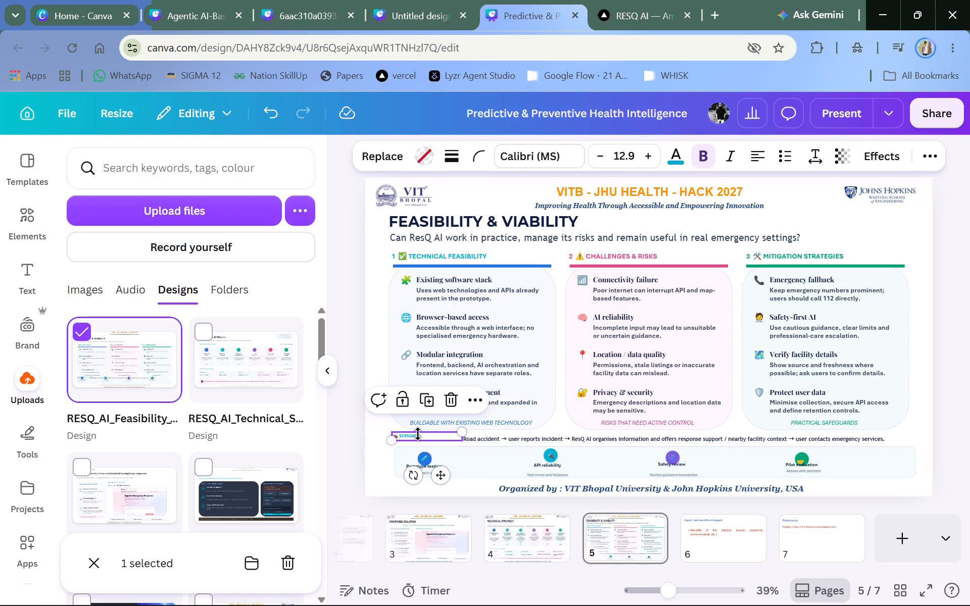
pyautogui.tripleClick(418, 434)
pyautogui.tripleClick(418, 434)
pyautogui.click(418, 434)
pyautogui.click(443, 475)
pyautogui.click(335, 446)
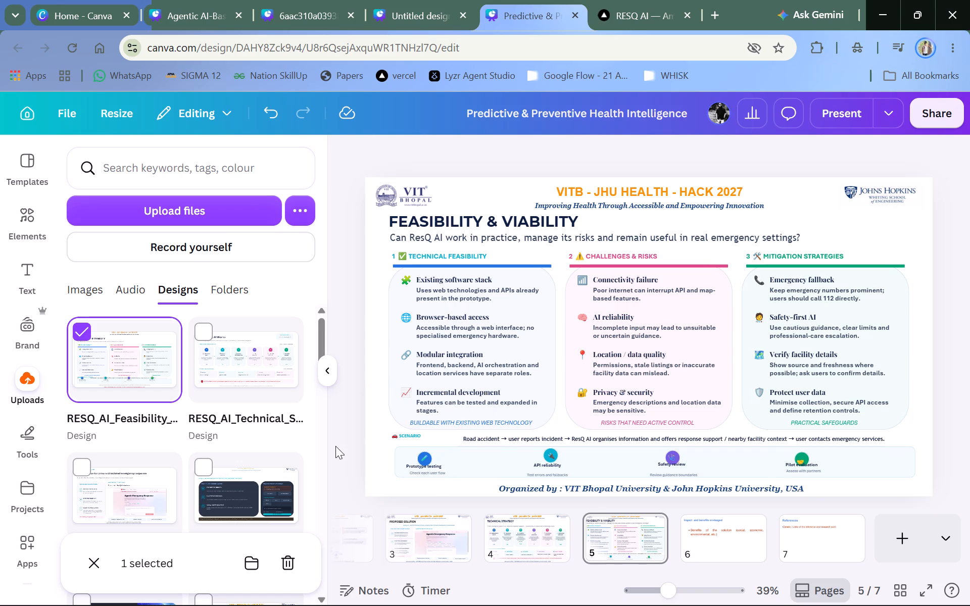
# Nudge the SCENARIO label so its starting edge lines up with the edge of the milestone strip below it.
pyautogui.click(402, 438)
pyautogui.moveTo(440, 470); pyautogui.dragTo(440, 477)
pyautogui.tripleClick(440, 477)
pyautogui.moveTo(439, 477); pyautogui.dragTo(439, 472)
pyautogui.tripleClick(439, 472)
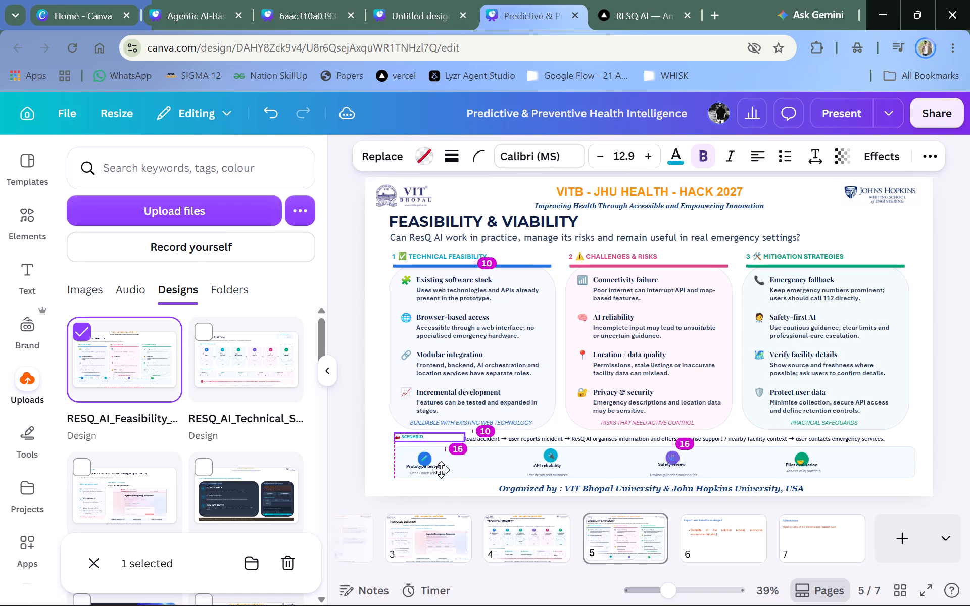
pyautogui.click(441, 470)
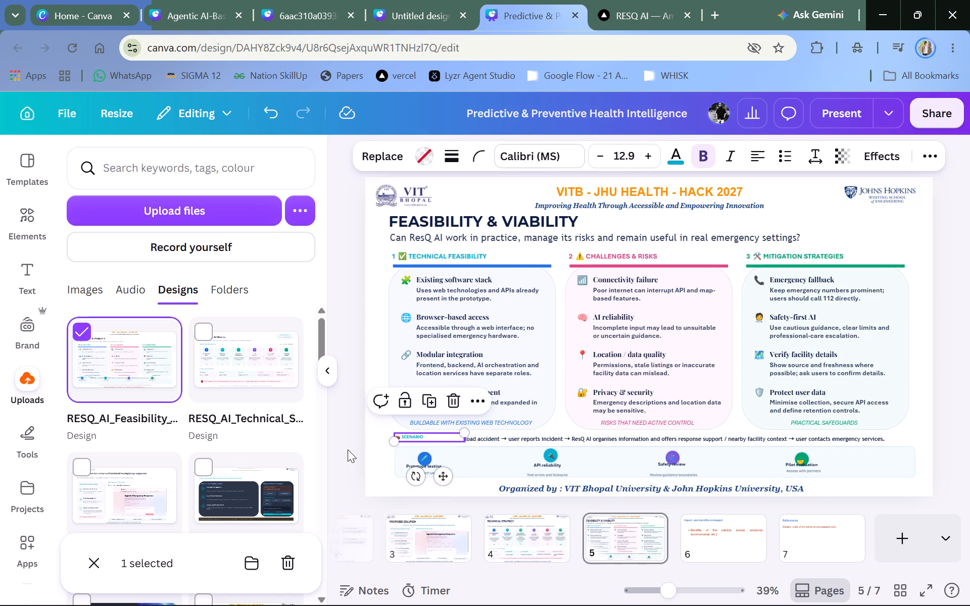
pyautogui.doubleClick(348, 449)
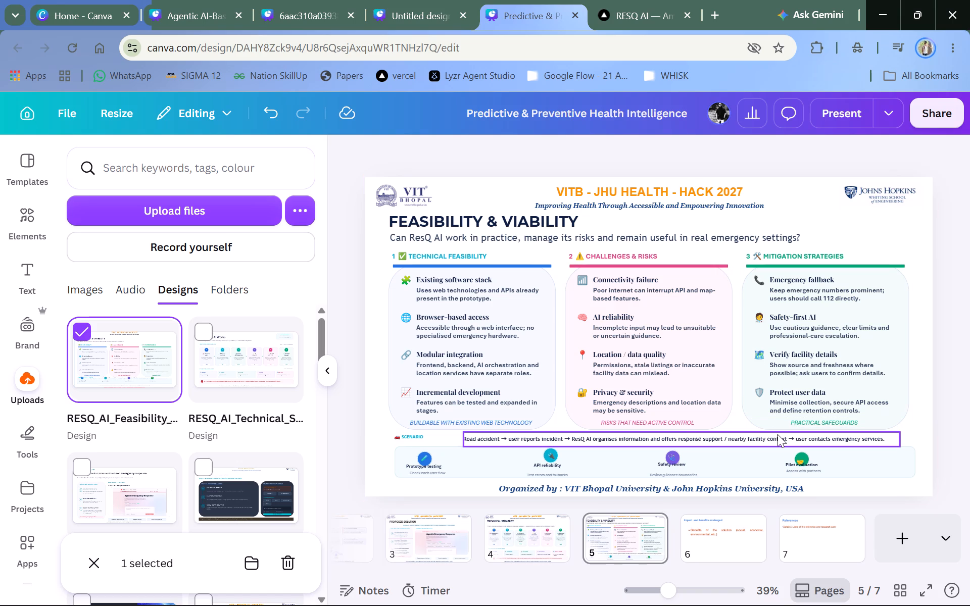
# Move the "Road accident" scenario sentence closer to the SCENARIO label, keeping both on the same line.
pyautogui.moveTo(778, 434); pyautogui.dragTo(758, 434)
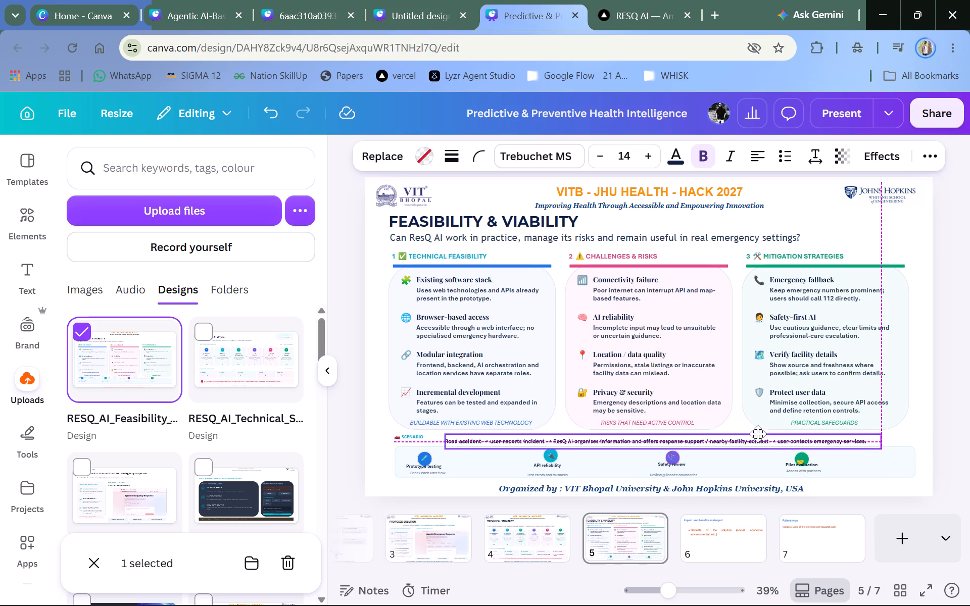
pyautogui.moveTo(758, 434); pyautogui.dragTo(755, 433)
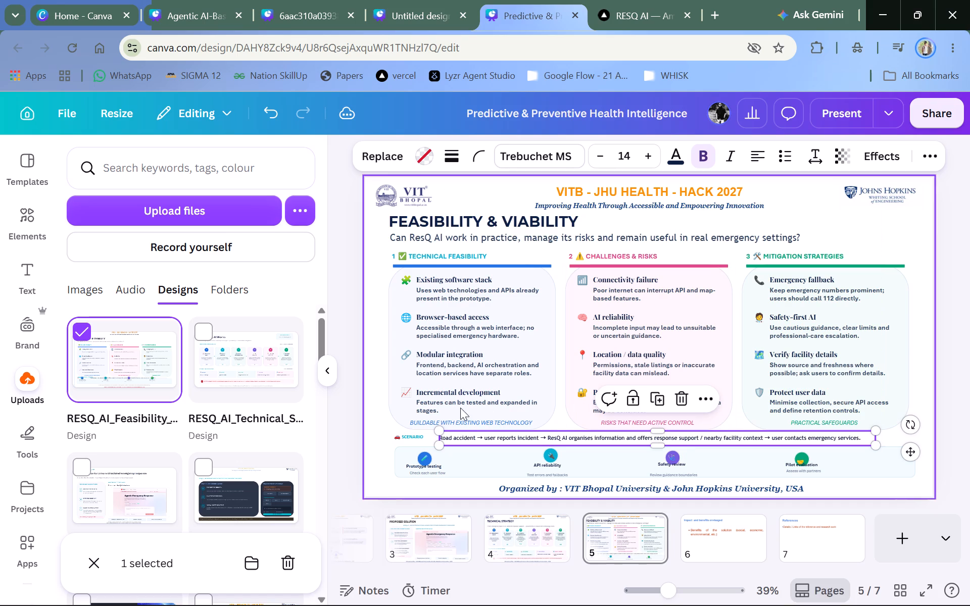
pyautogui.click(344, 442)
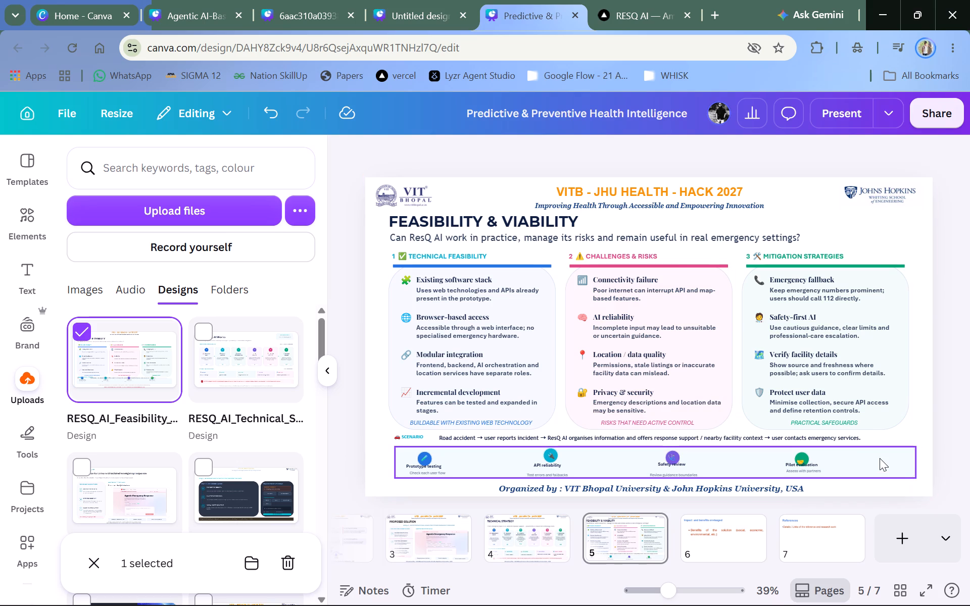
# Shift the background box of the milestone strip so its sides line up with the outer edges of the column cards.
pyautogui.moveTo(880, 457); pyautogui.dragTo(874, 458)
pyautogui.doubleClick(946, 400)
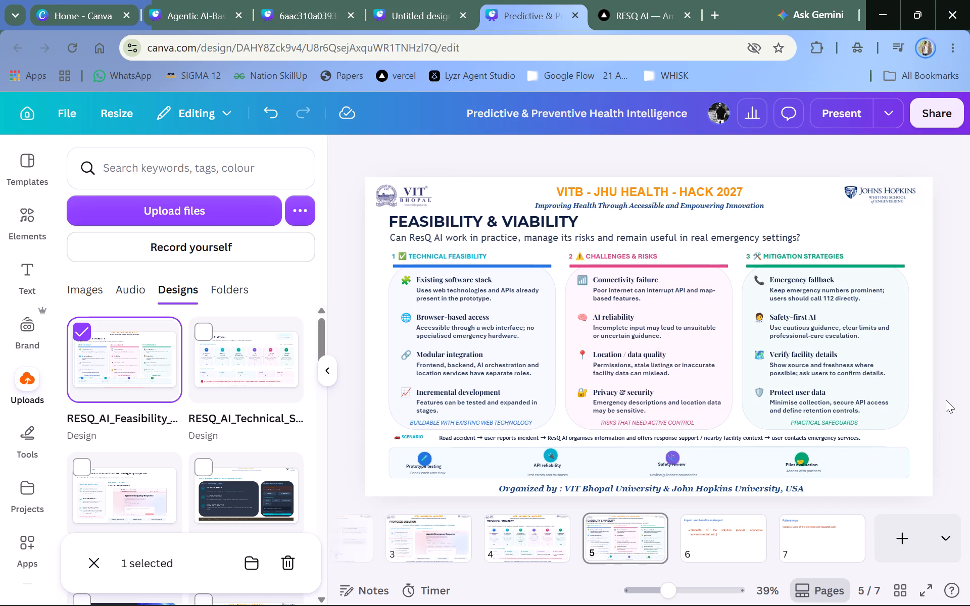
# Move the far end of the thin connector line down into the milestone strip, past "Pilot evaluation".
pyautogui.click(871, 440)
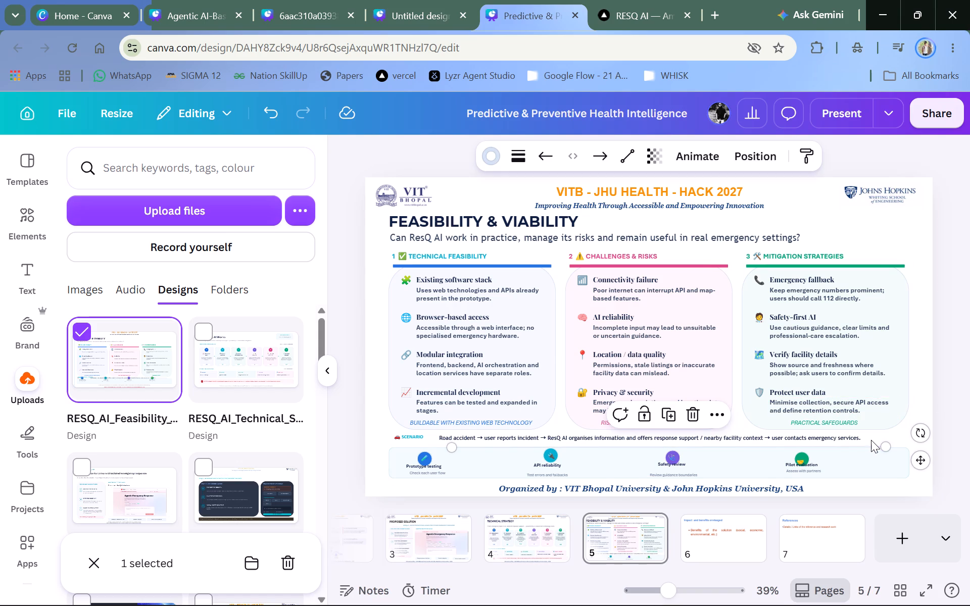
pyautogui.moveTo(883, 448); pyautogui.dragTo(883, 436)
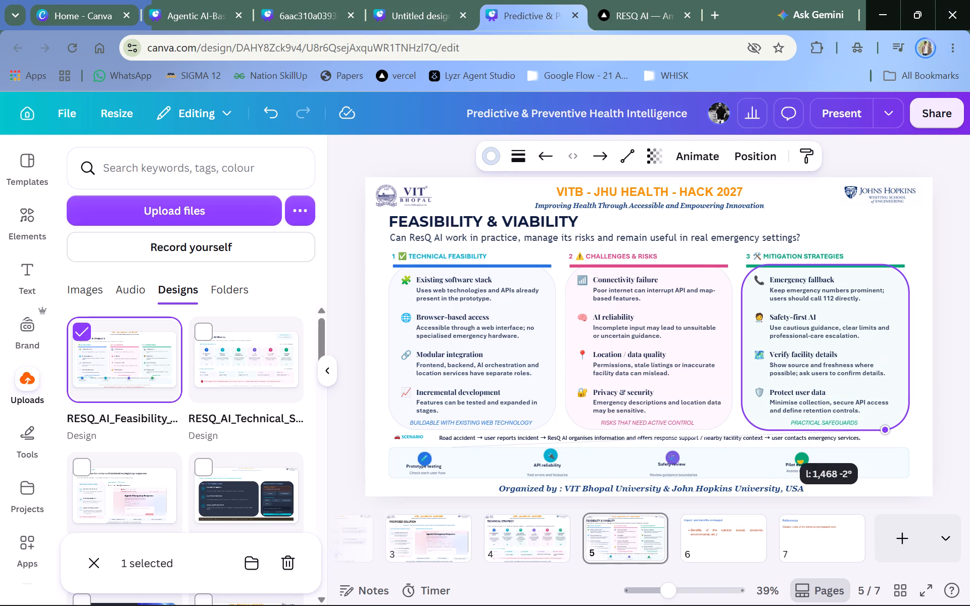
pyautogui.moveTo(883, 436); pyautogui.dragTo(883, 461)
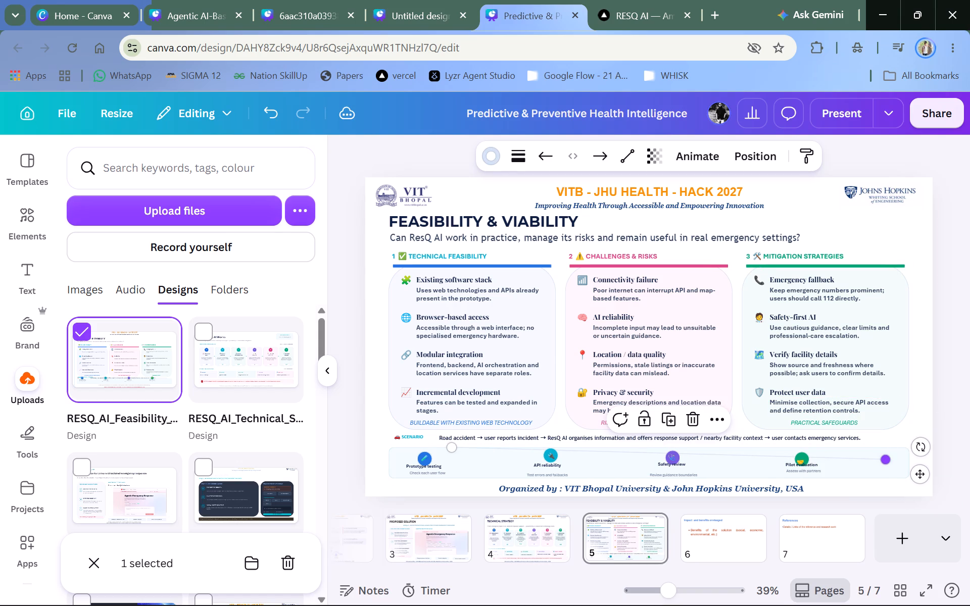
pyautogui.doubleClick(964, 405)
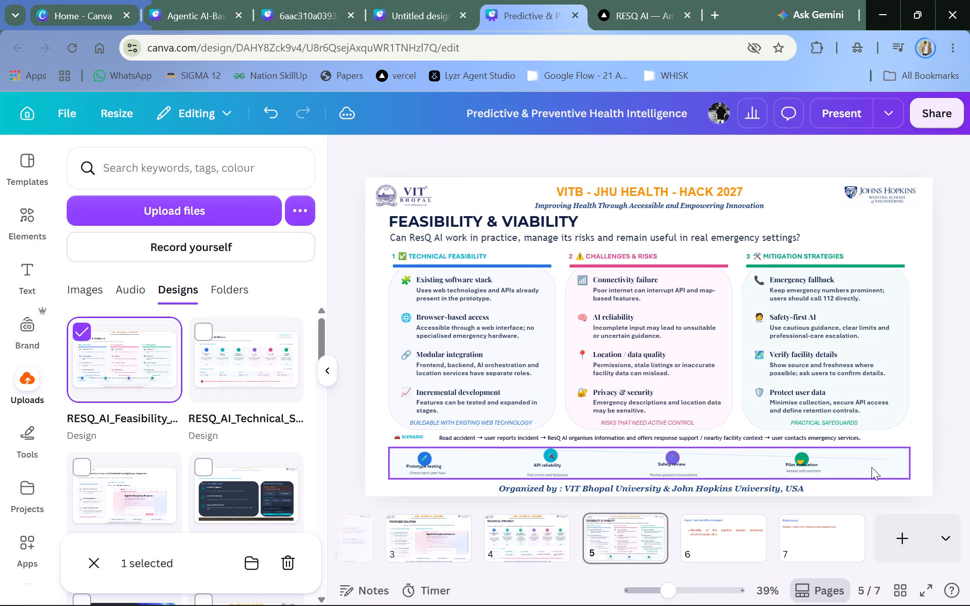
# Send the milestone strip's thin connector line backward in the layer order.
pyautogui.doubleClick(858, 457)
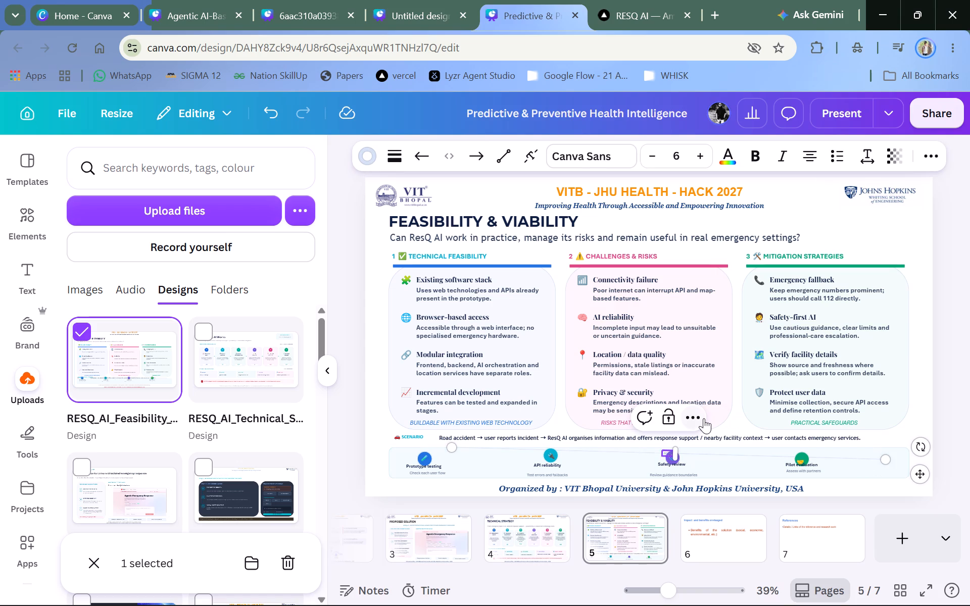
pyautogui.click(704, 418)
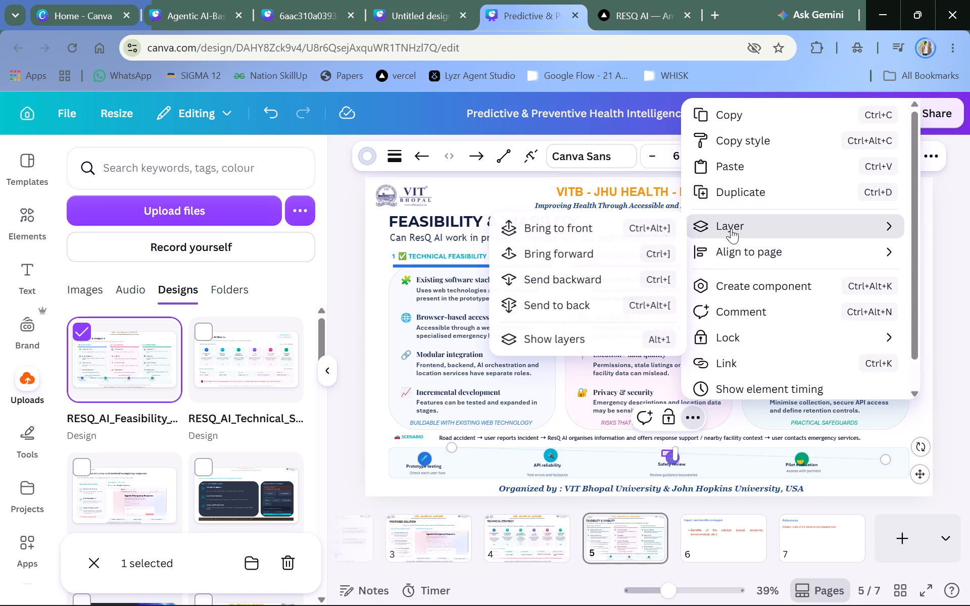
pyautogui.doubleClick(660, 277)
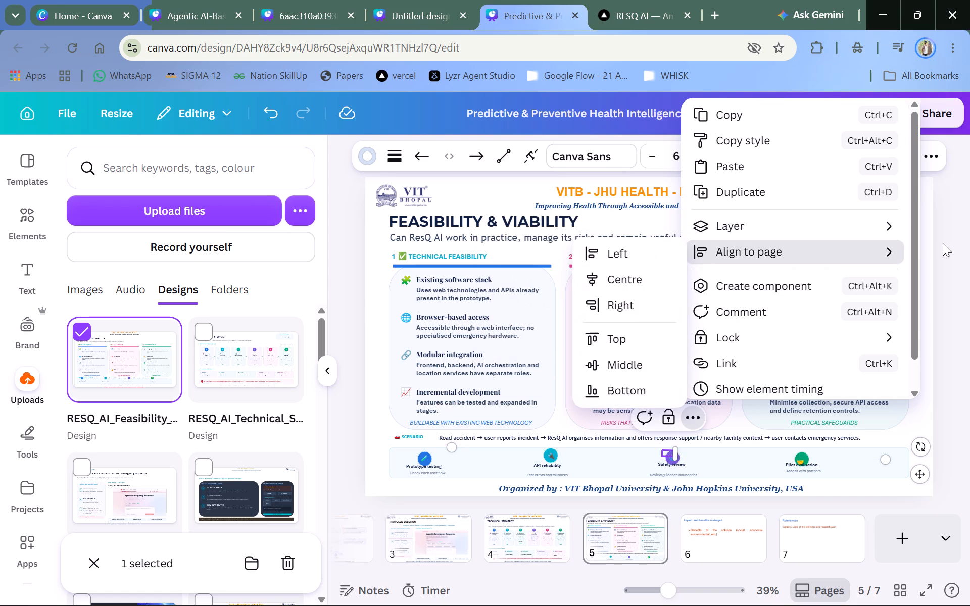
pyautogui.doubleClick(954, 244)
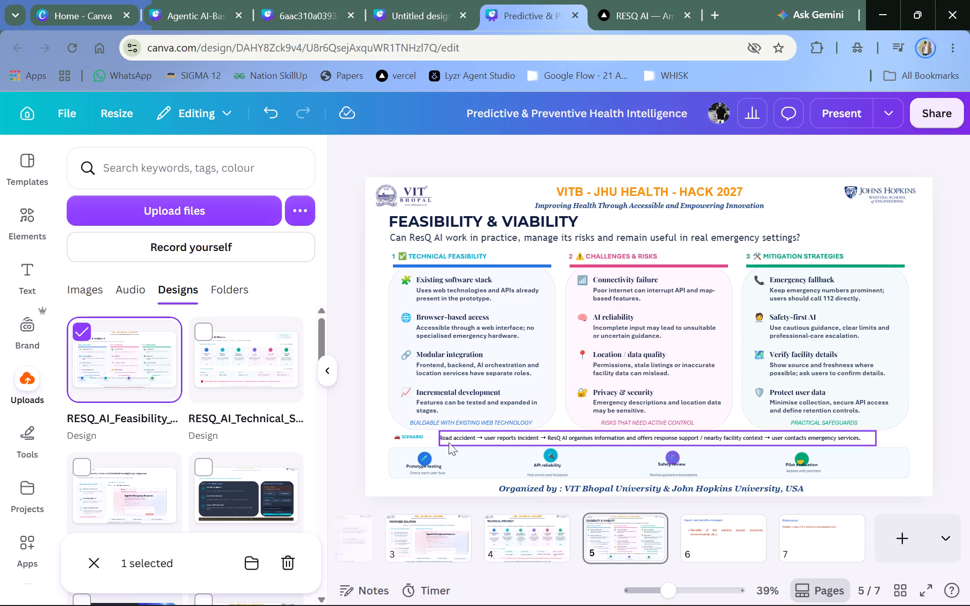
# Change the fill of the milestone strip's background box to light red #fff8f8, after trying the pink-yellow gradient and other pale tints.
pyautogui.doubleClick(478, 466)
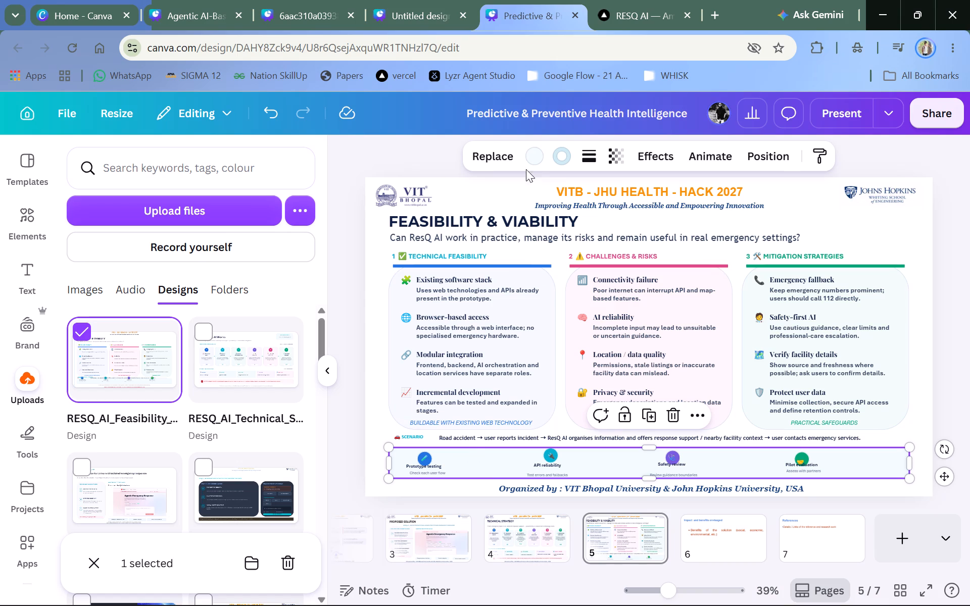
pyautogui.doubleClick(754, 333)
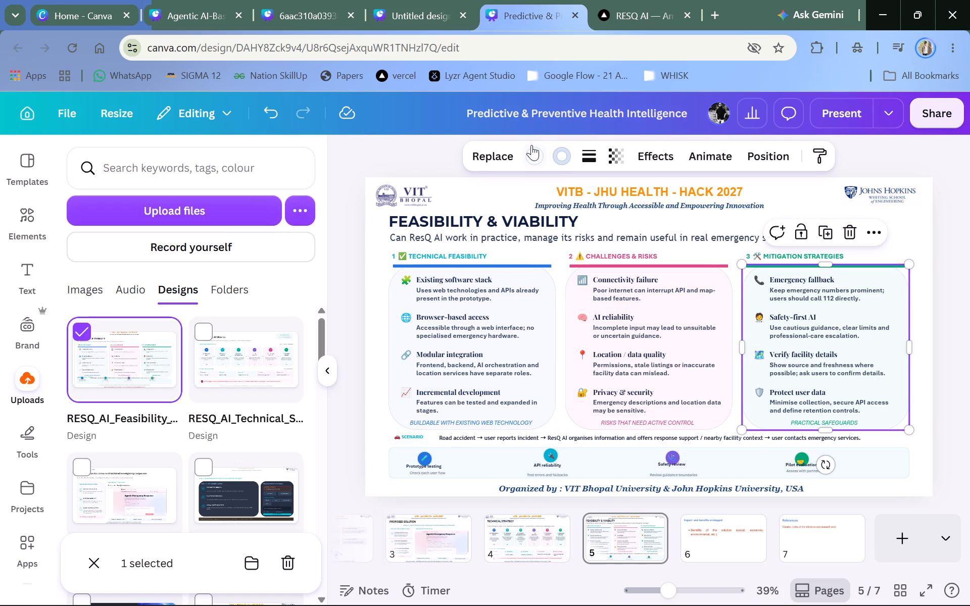
pyautogui.doubleClick(487, 457)
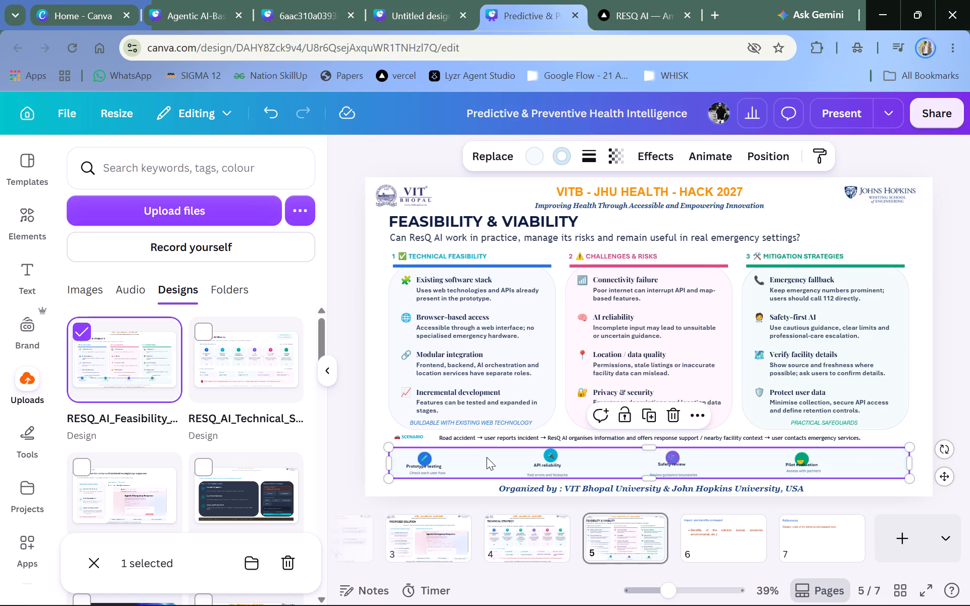
pyautogui.doubleClick(535, 167)
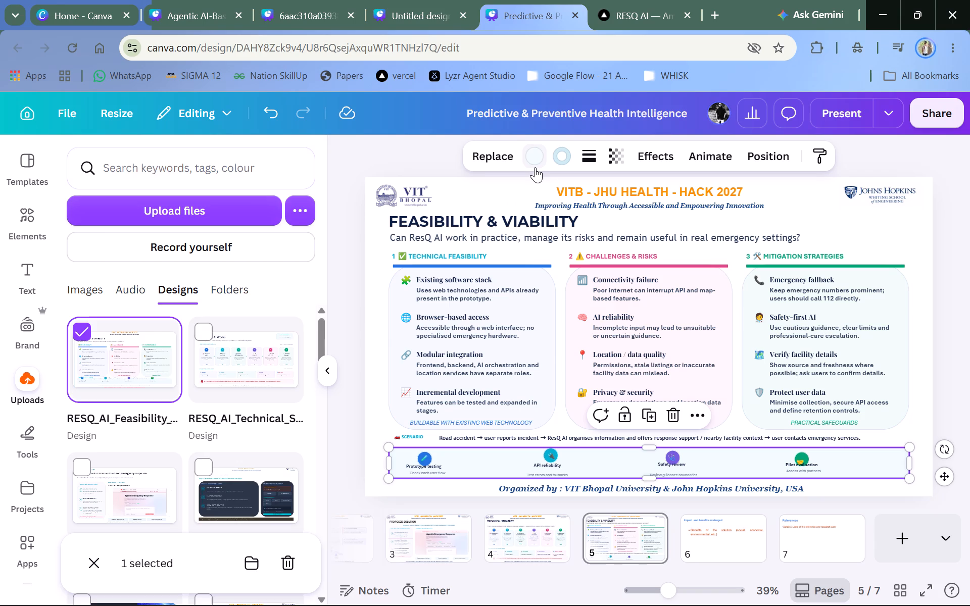
pyautogui.click(535, 167)
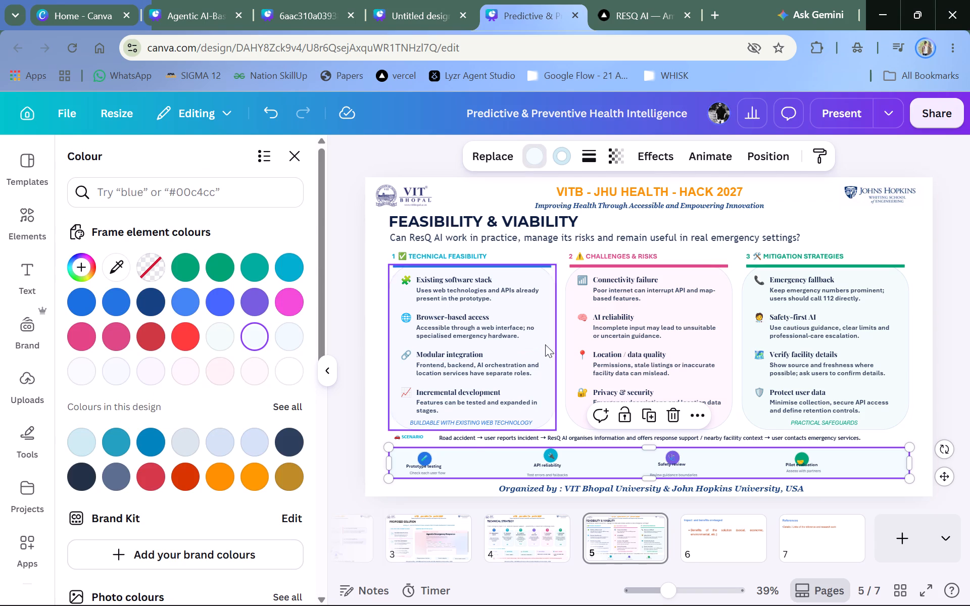
pyautogui.doubleClick(575, 335)
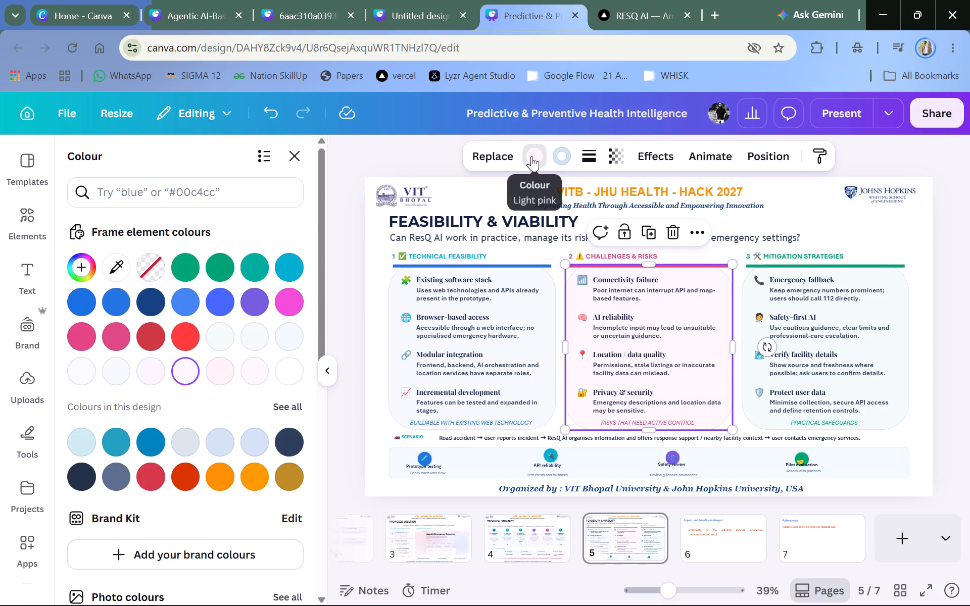
pyautogui.doubleClick(497, 457)
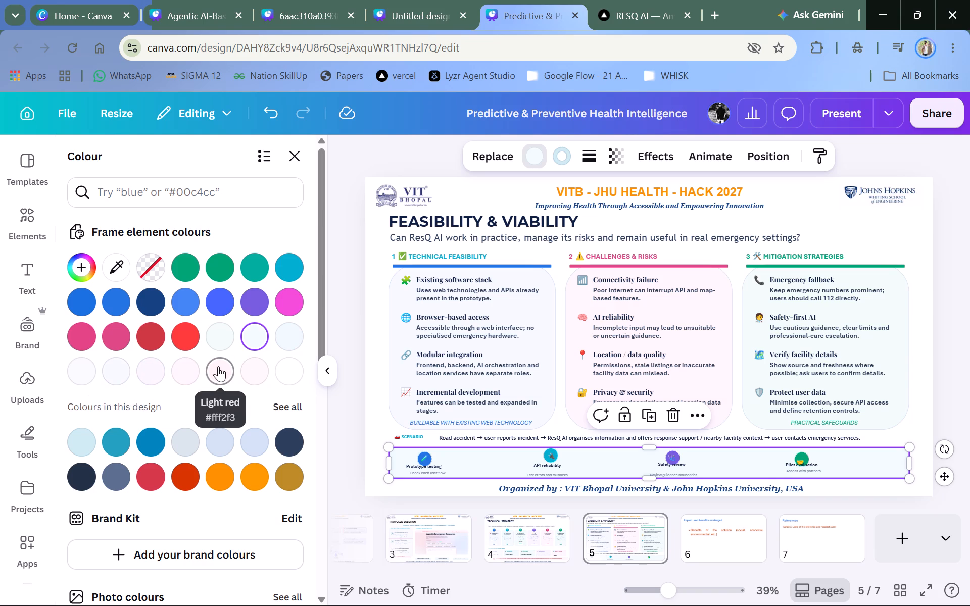
pyautogui.scroll(-4, 218, 366)
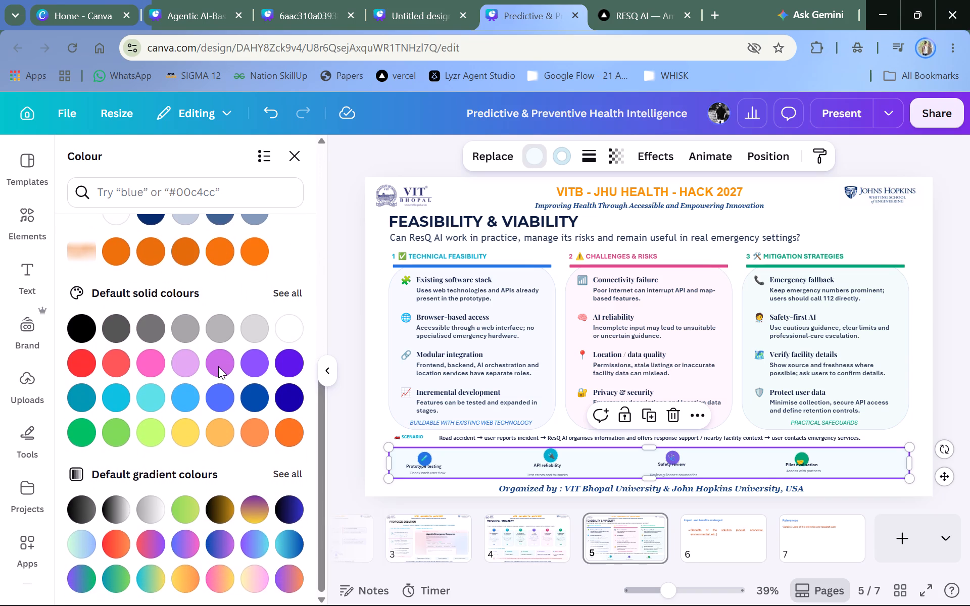
pyautogui.scroll(-1, 218, 366)
pyautogui.click(262, 574)
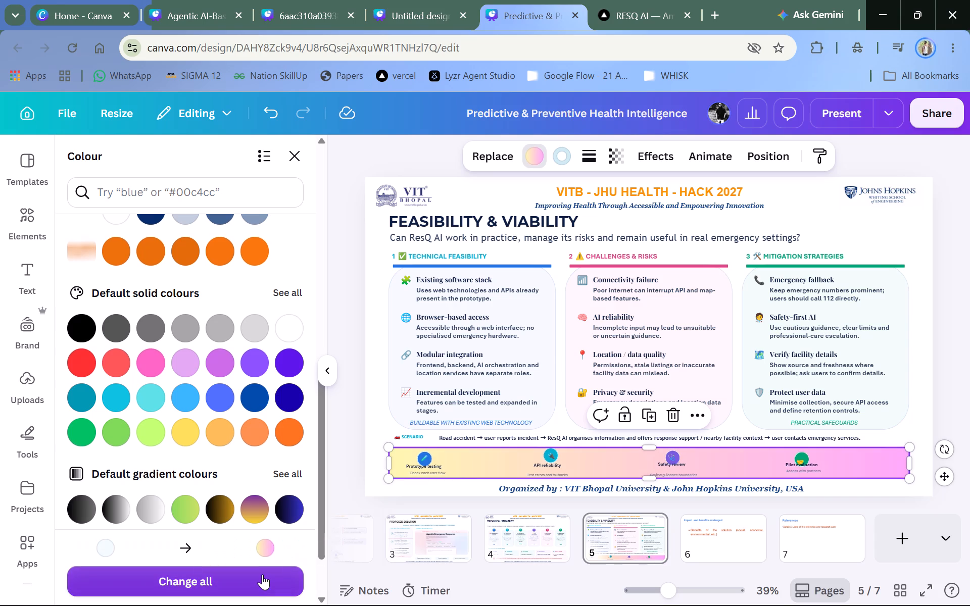
pyautogui.scroll(2, 262, 574)
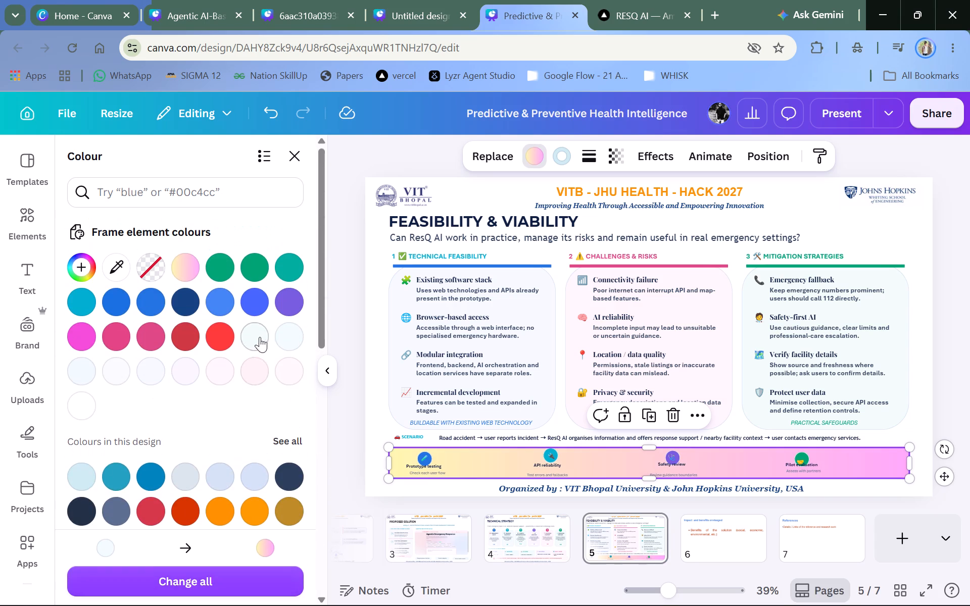
pyautogui.click(260, 336)
pyautogui.click(281, 340)
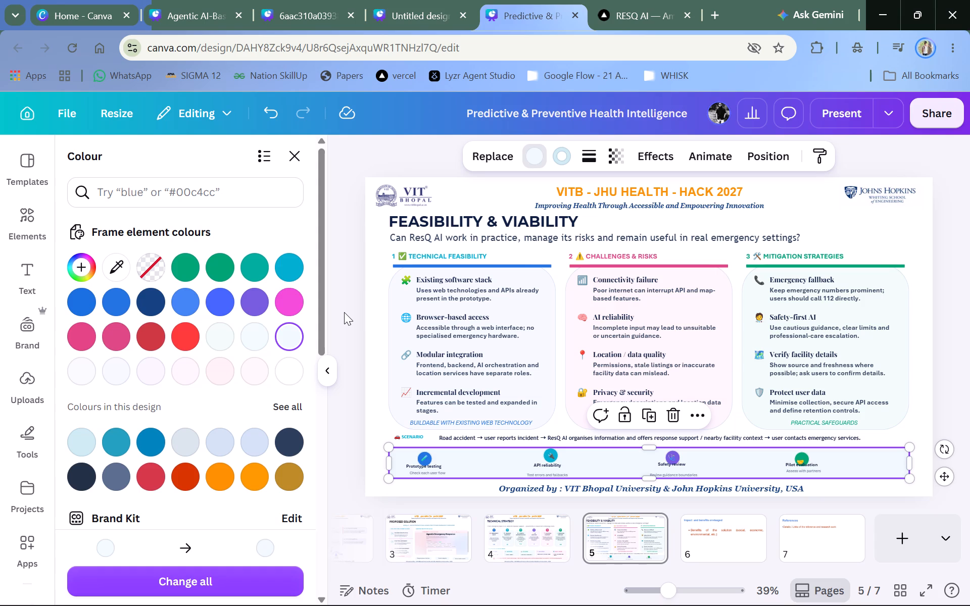
pyautogui.click(186, 375)
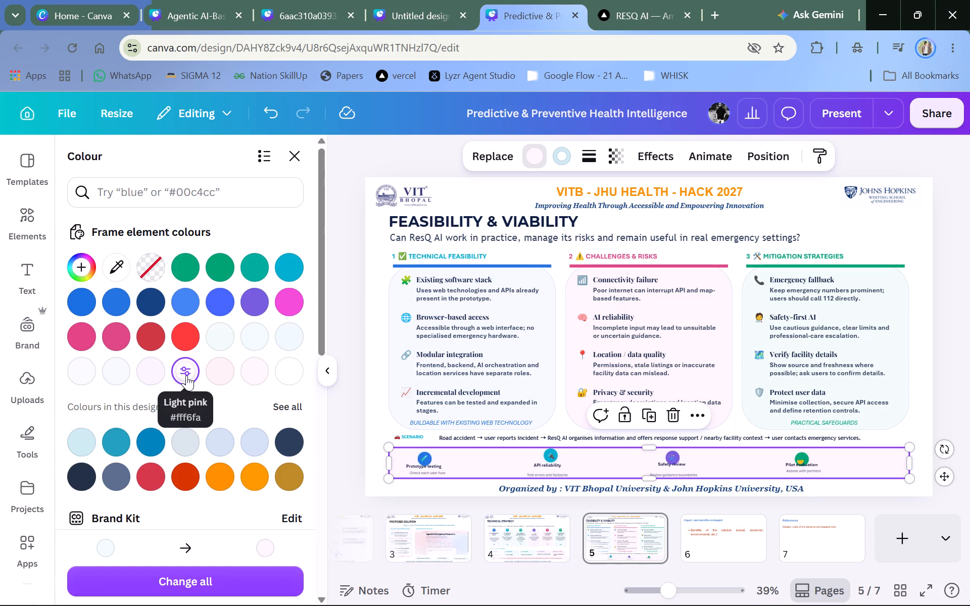
pyautogui.click(215, 372)
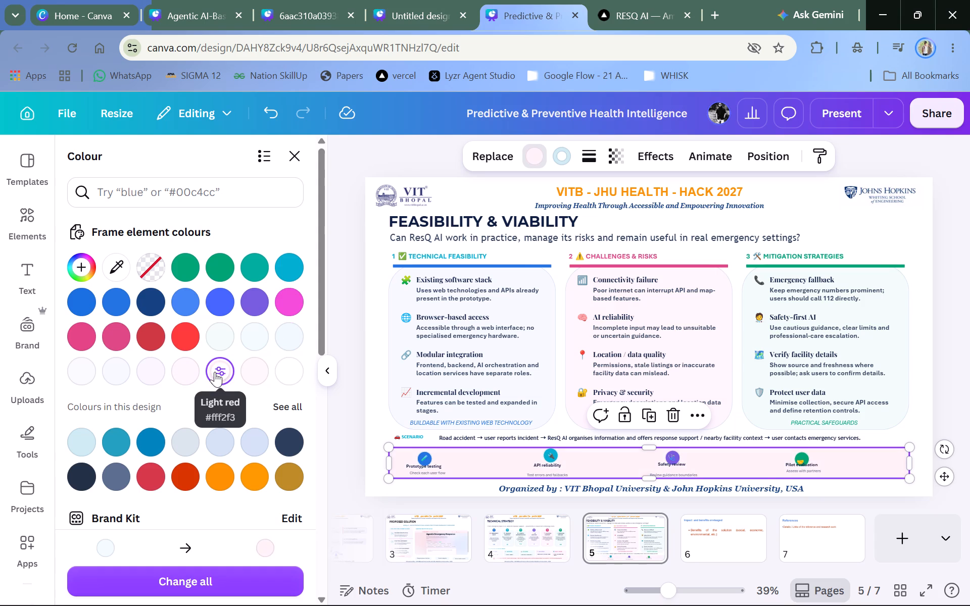
pyautogui.click(250, 368)
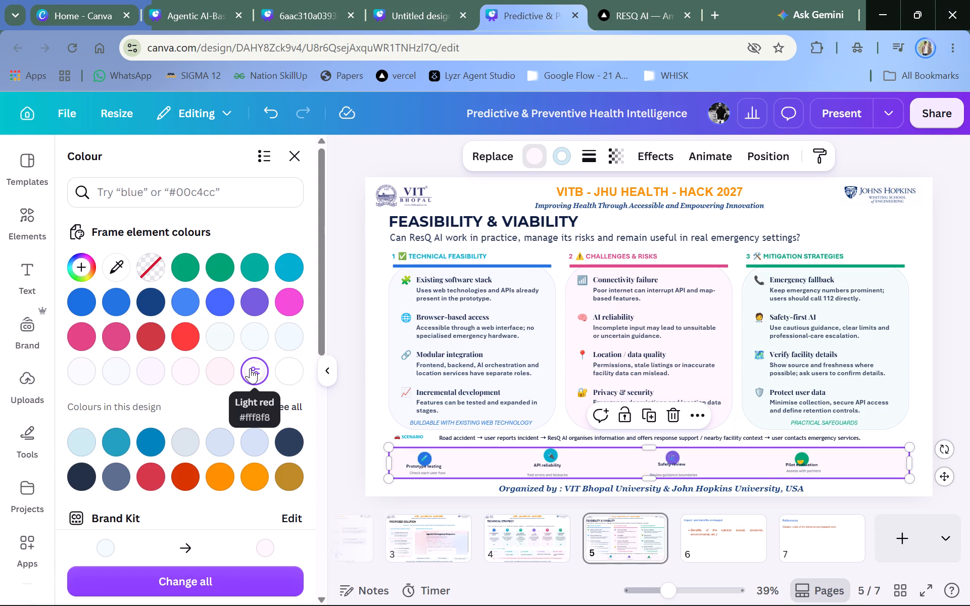
pyautogui.click(348, 356)
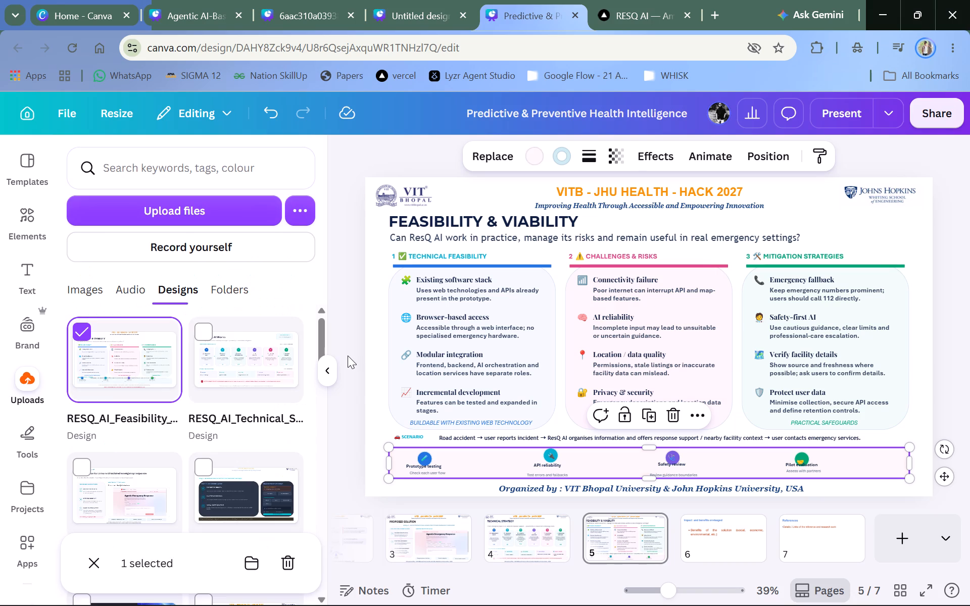
pyautogui.click(348, 356)
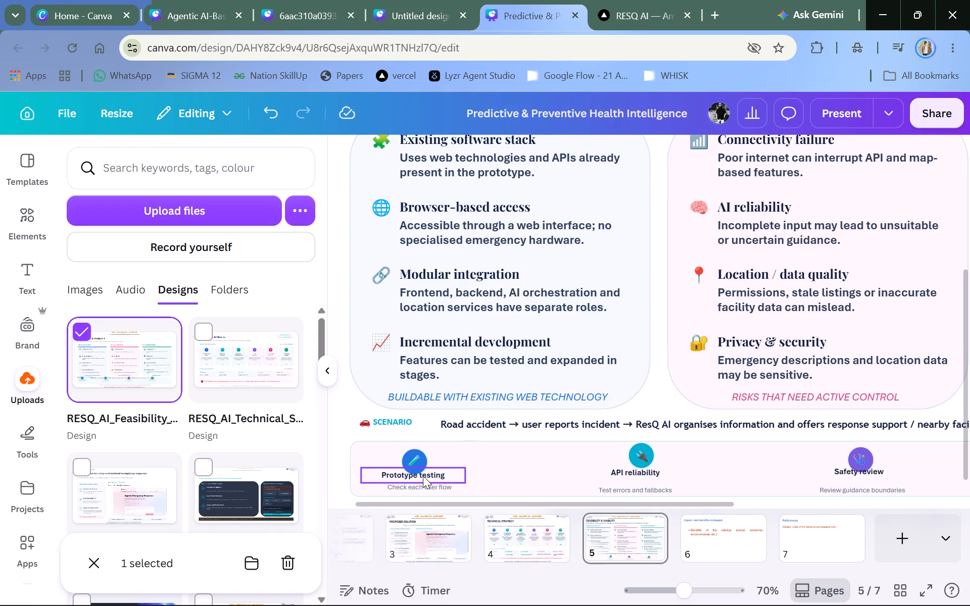
# Move the "Prototype testing" label slightly down so it clears its icon and sits just above its caption.
pyautogui.moveTo(423, 476); pyautogui.dragTo(428, 476)
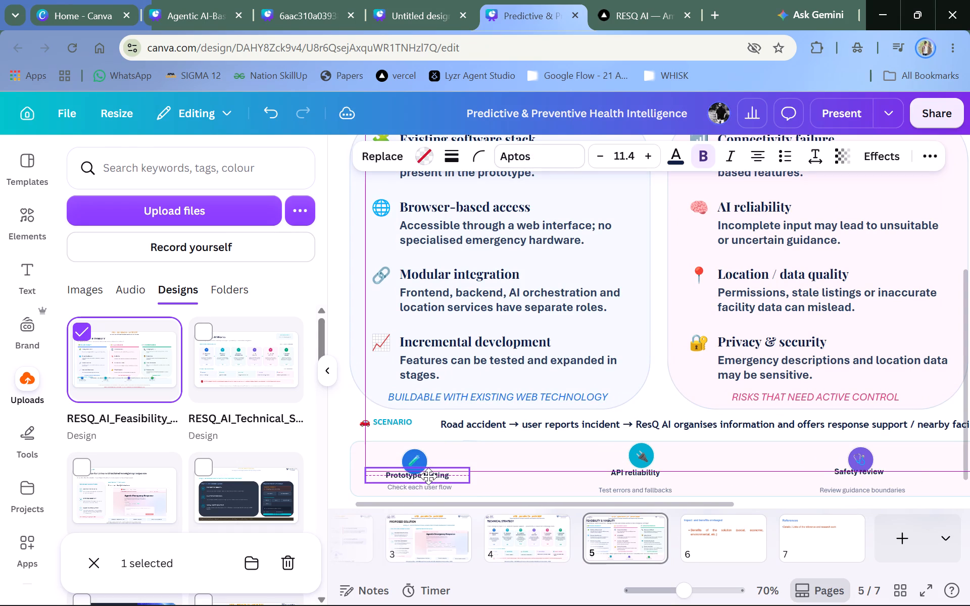
pyautogui.moveTo(428, 476); pyautogui.dragTo(430, 479)
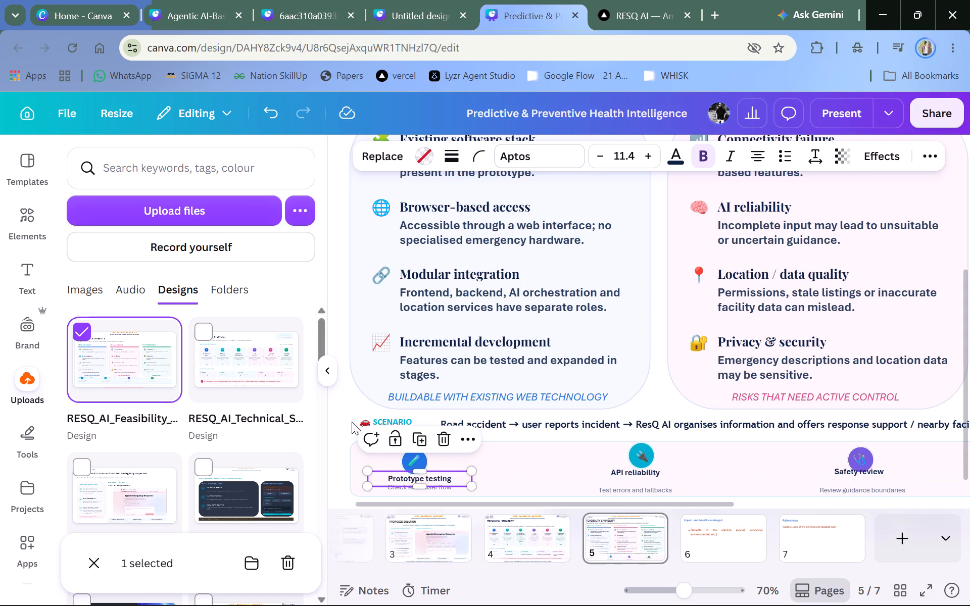
pyautogui.click(348, 420)
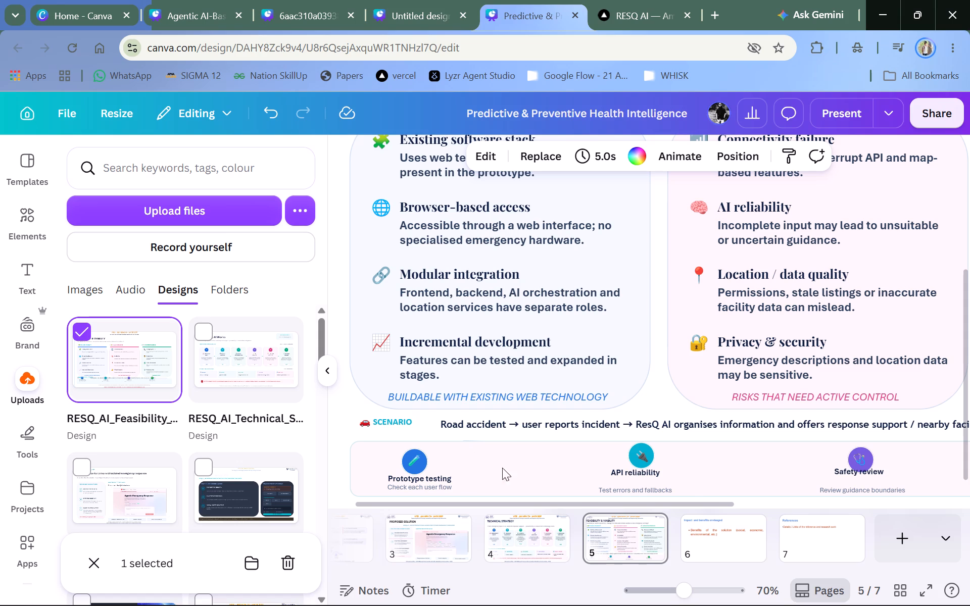
# Move the "Test errors and fallbacks" caption so it is centred under the plug icon and level with "Check each user flow".
pyautogui.click(624, 487)
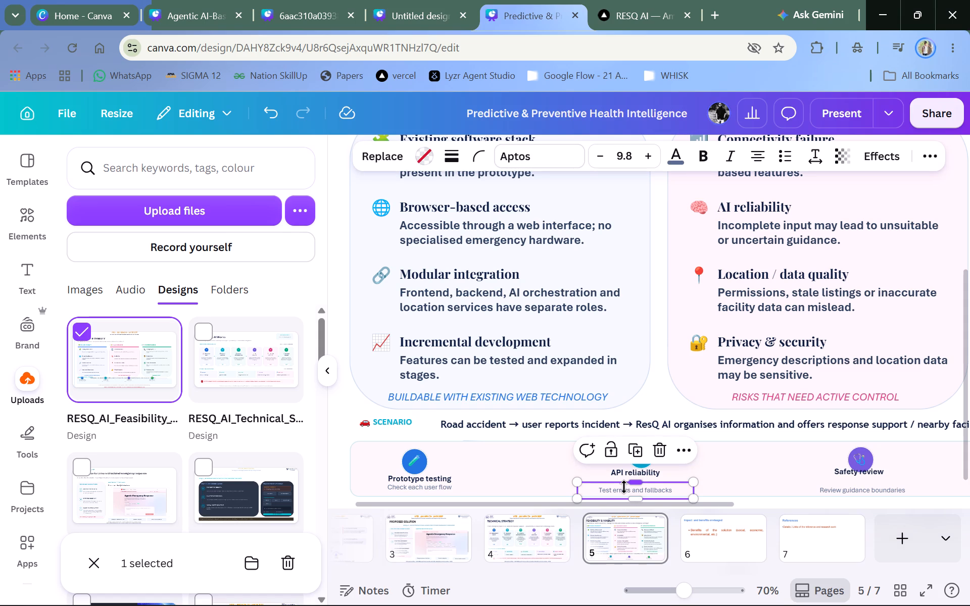
pyautogui.click(624, 487)
pyautogui.scroll(-1, 688, 483)
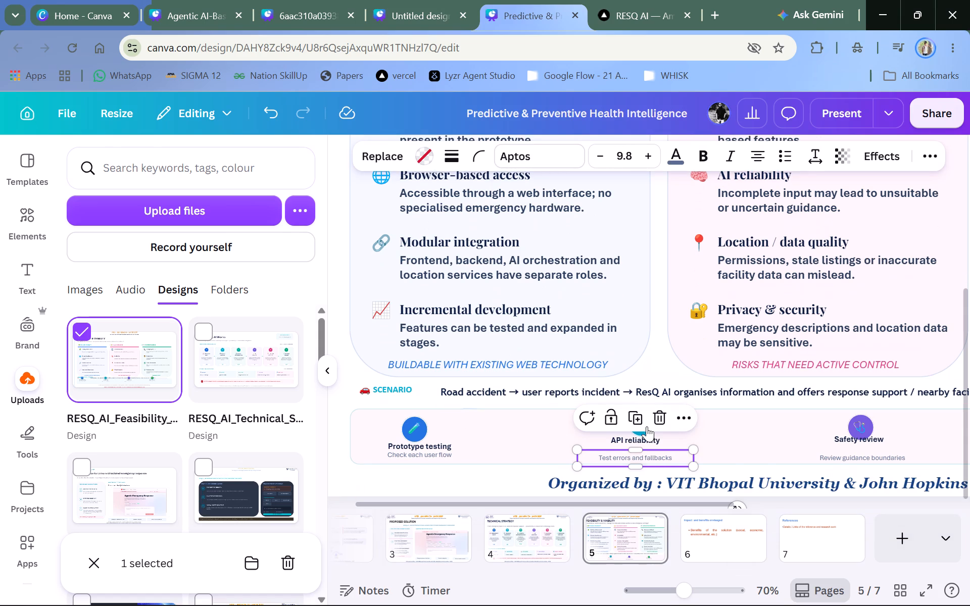
pyautogui.moveTo(665, 457); pyautogui.dragTo(661, 451)
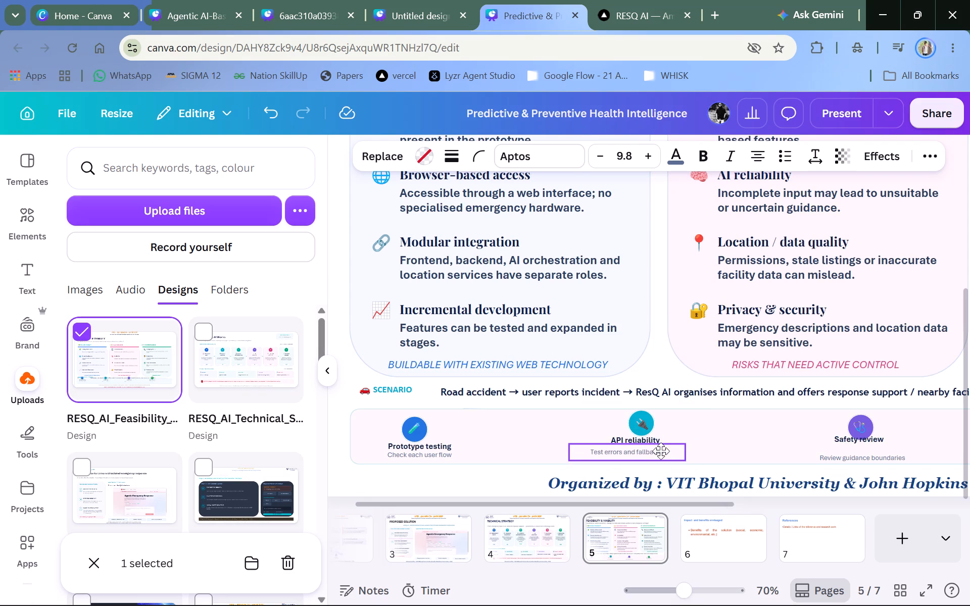
pyautogui.moveTo(661, 451); pyautogui.dragTo(671, 450)
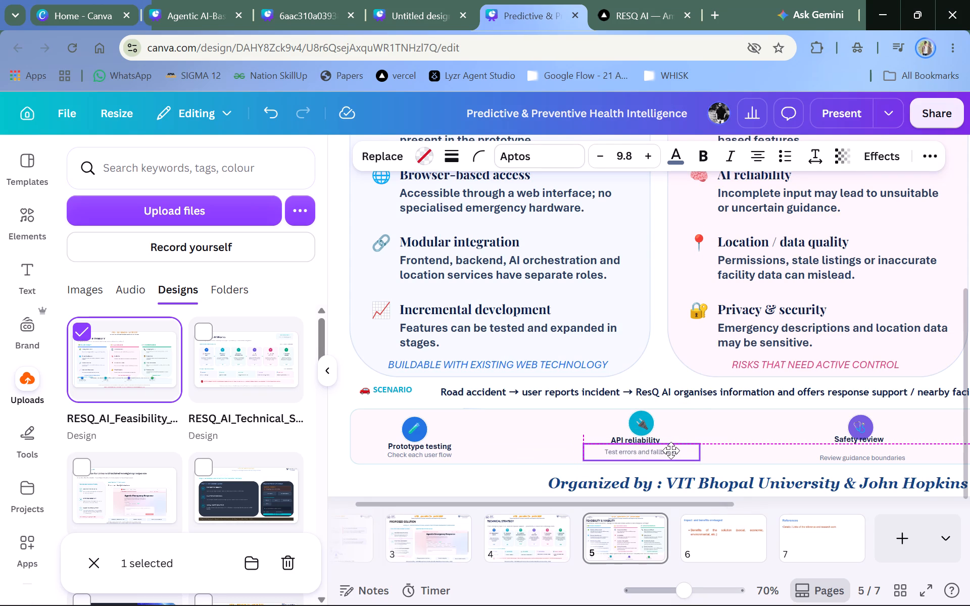
pyautogui.moveTo(671, 450); pyautogui.dragTo(671, 455)
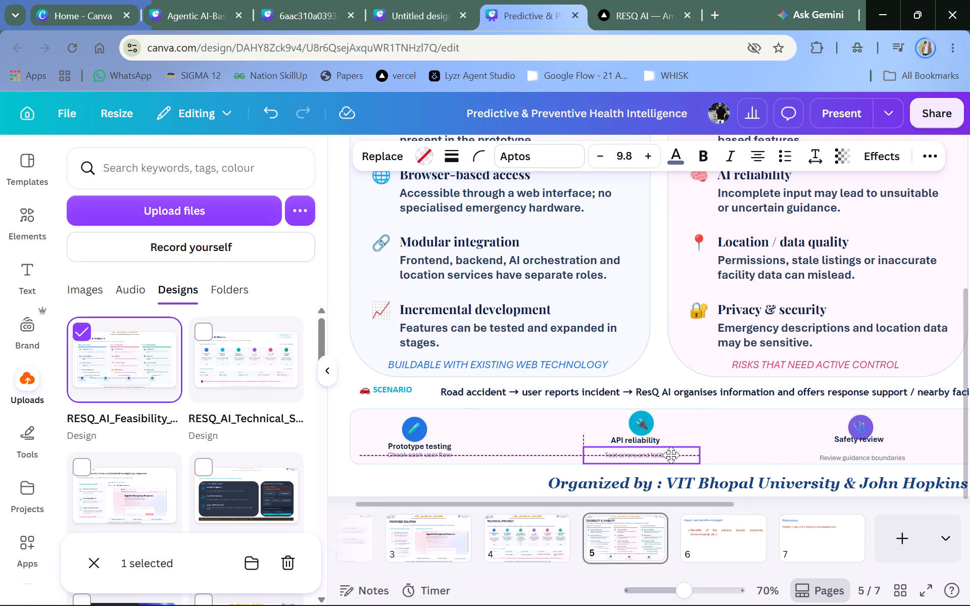
pyautogui.moveTo(671, 455); pyautogui.dragTo(666, 454)
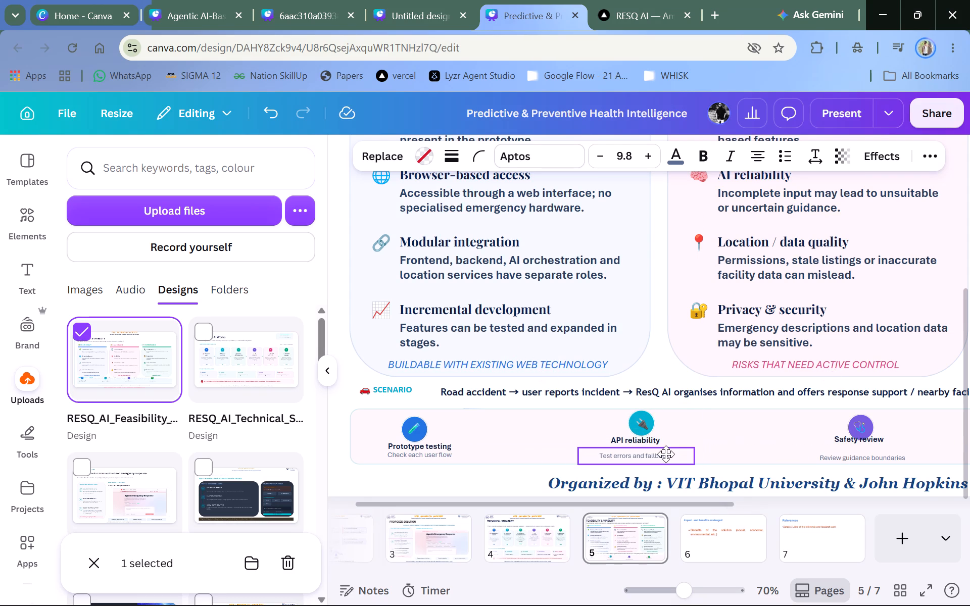
pyautogui.moveTo(666, 454); pyautogui.dragTo(670, 452)
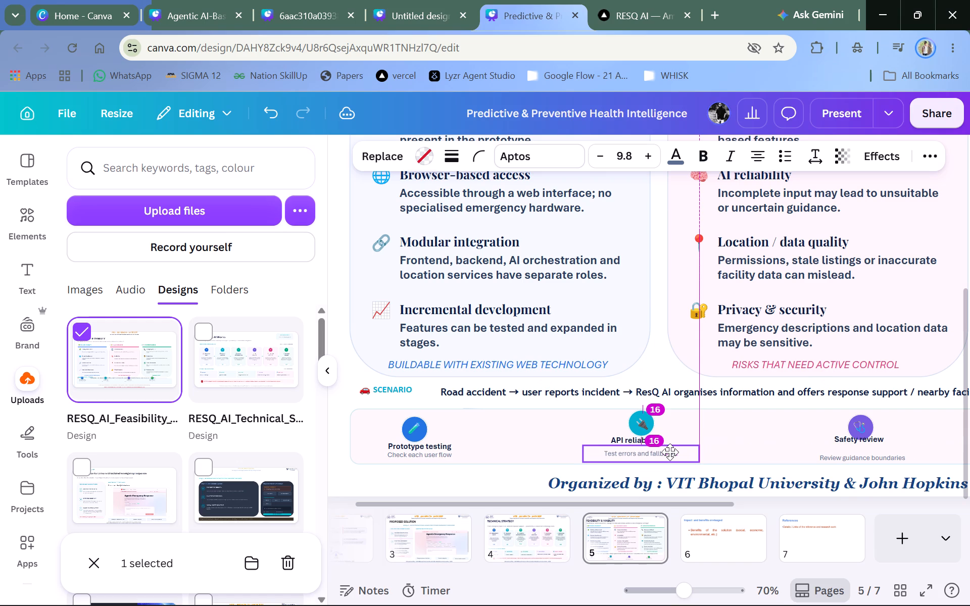
pyautogui.moveTo(670, 452); pyautogui.dragTo(671, 453)
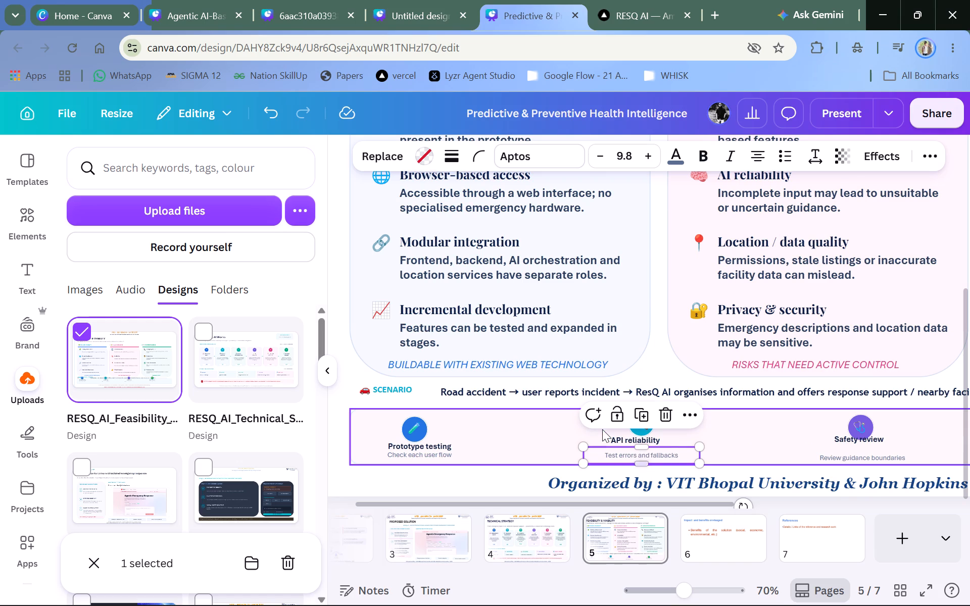
pyautogui.doubleClick(549, 352)
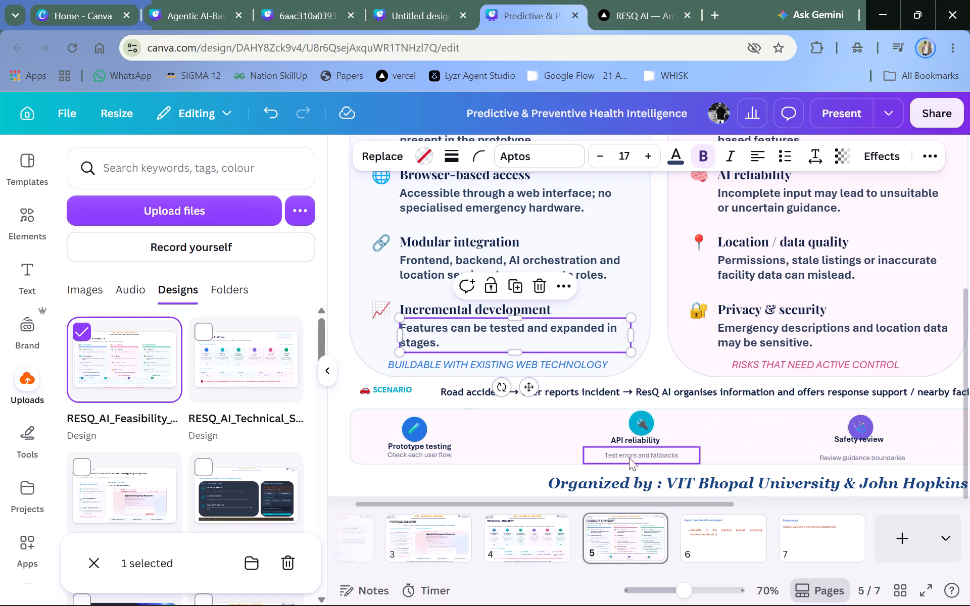
# Move the "API reliability" label below the plug icon, centred above its caption and level with "Prototype testing".
pyautogui.moveTo(633, 436); pyautogui.dragTo(637, 441)
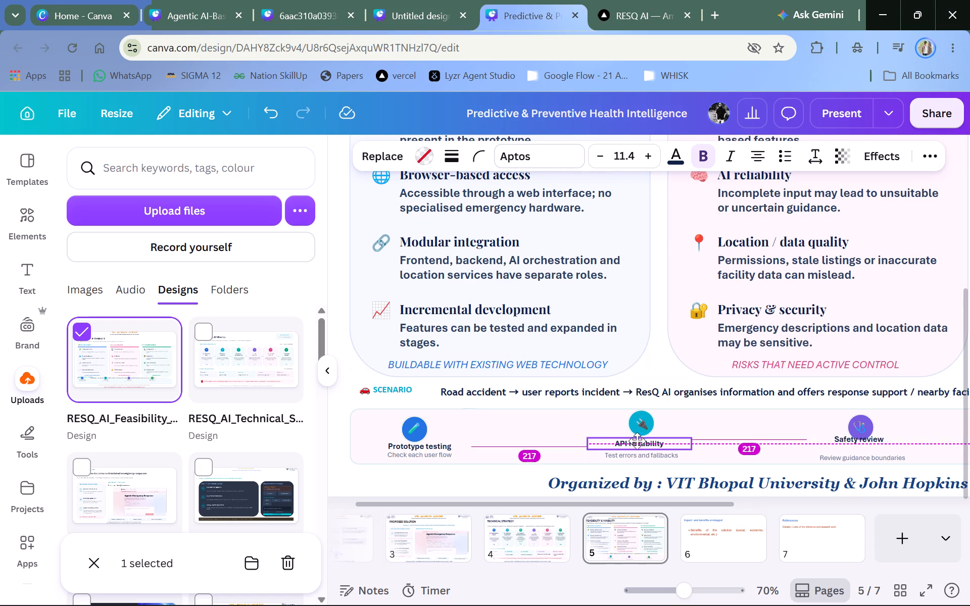
pyautogui.moveTo(637, 441); pyautogui.dragTo(644, 446)
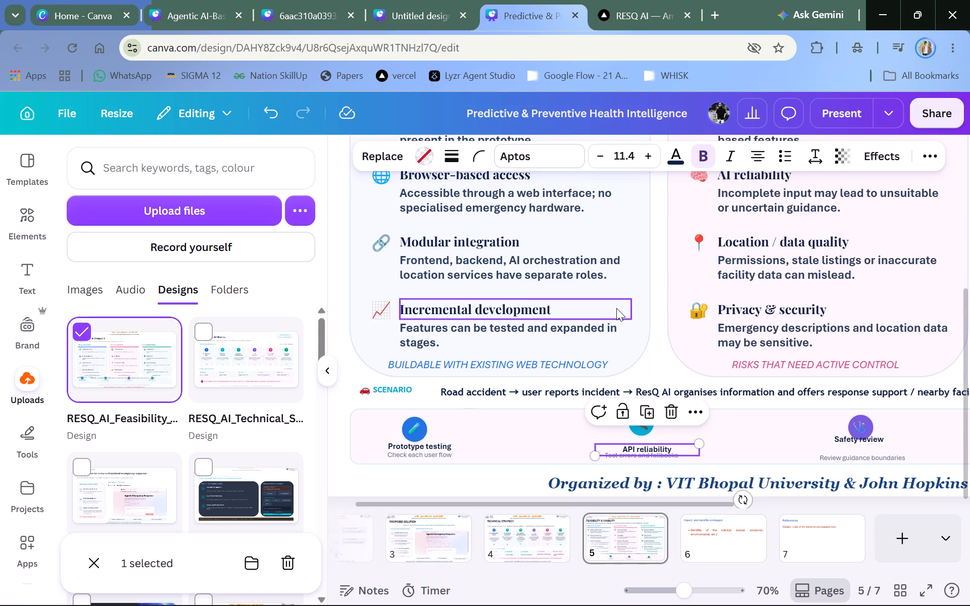
pyautogui.click(616, 308)
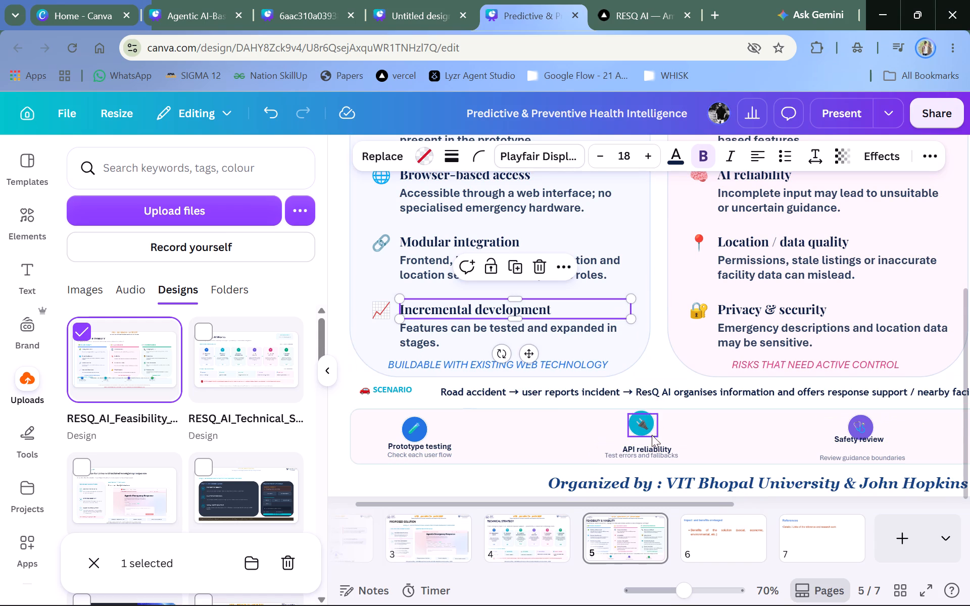
pyautogui.click(659, 446)
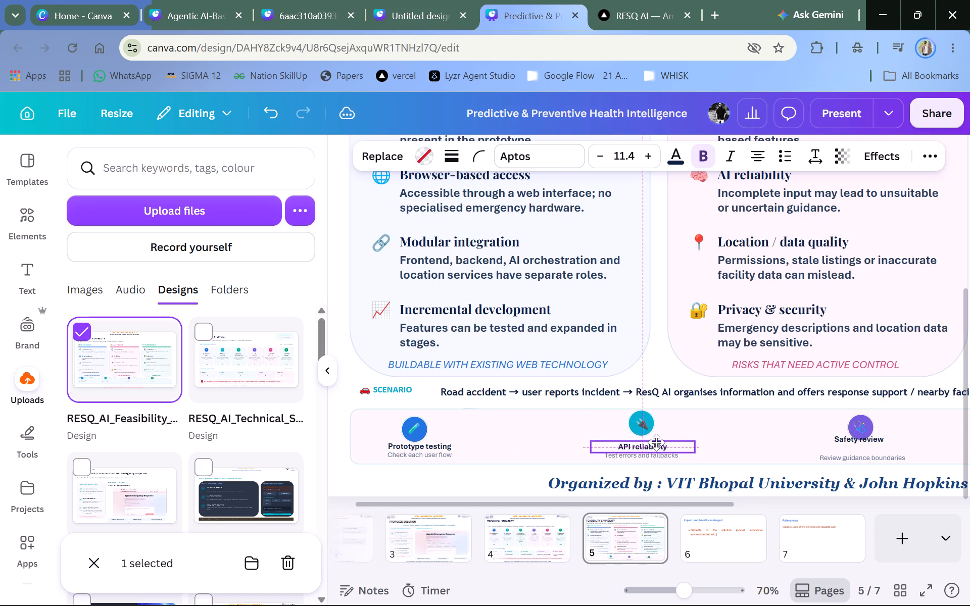
pyautogui.doubleClick(347, 426)
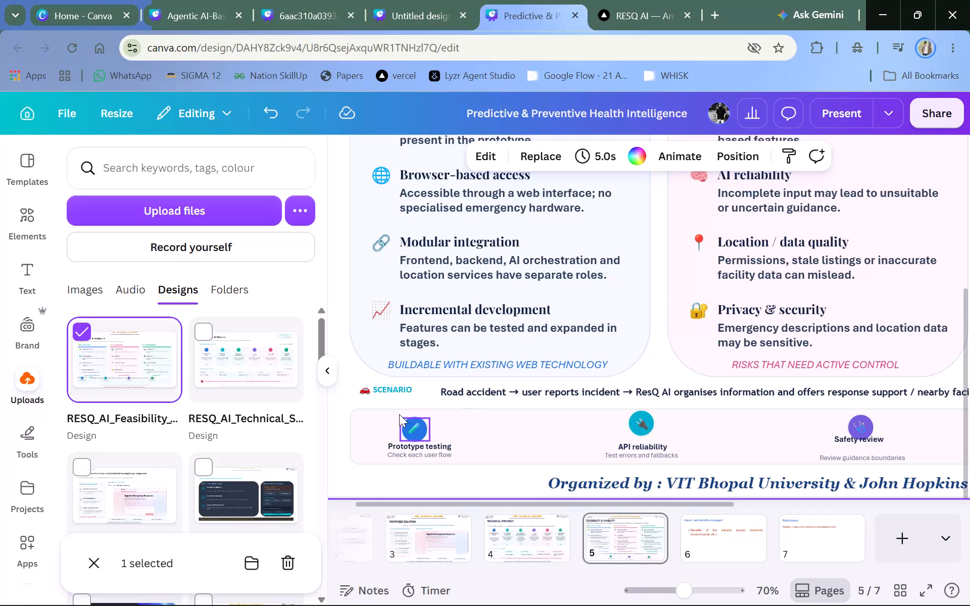
# Move the plug emoji off its teal circle into the empty space beside it, between "Prototype testing" and "API reliability".
pyautogui.click(636, 422)
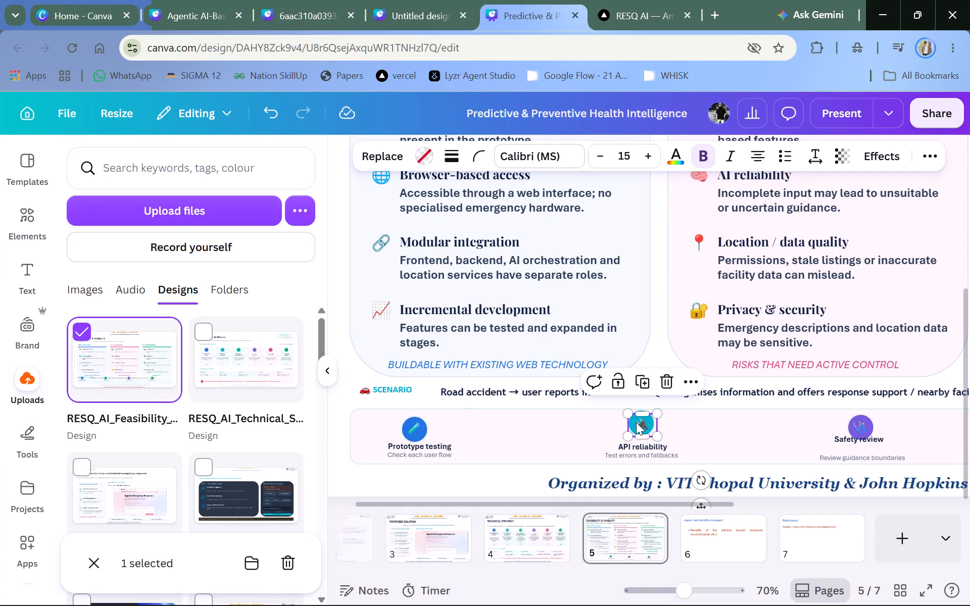
pyautogui.click(636, 425)
pyautogui.click(700, 431)
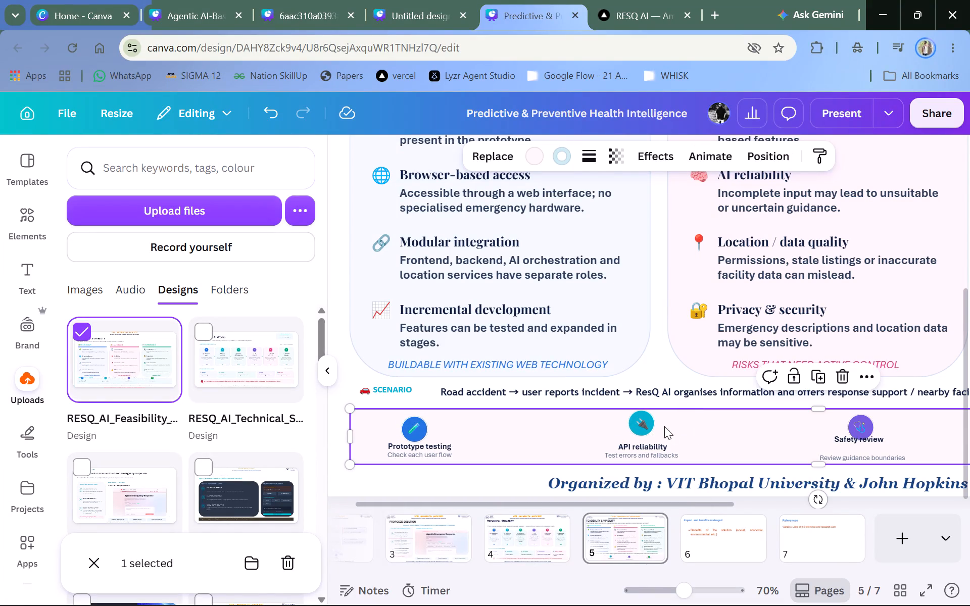
pyautogui.moveTo(645, 421); pyautogui.dragTo(647, 433)
pyautogui.middleClick(647, 433)
pyautogui.moveTo(647, 433); pyautogui.dragTo(602, 414)
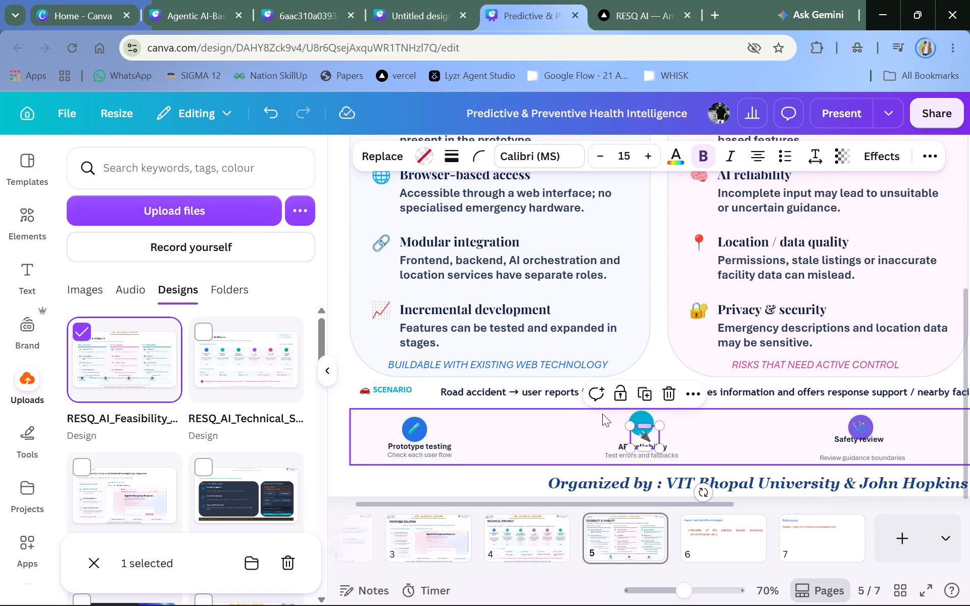
pyautogui.moveTo(602, 414); pyautogui.dragTo(575, 422)
pyautogui.click(575, 422)
pyautogui.moveTo(640, 432); pyautogui.dragTo(571, 426)
pyautogui.click(571, 426)
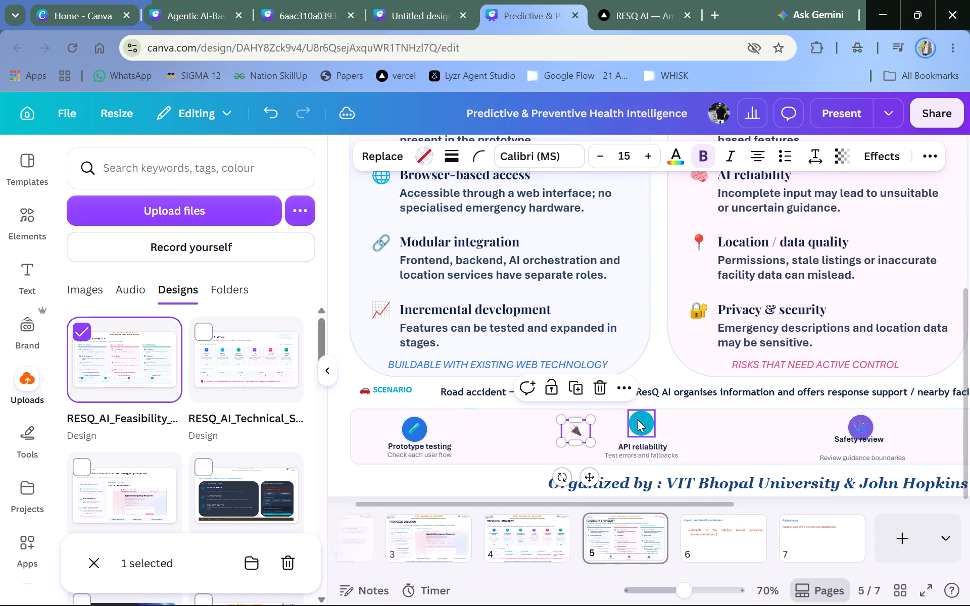
# Move the teal circle above "API reliability" slightly down so it is level with the test-tube icon and clears its label.
pyautogui.moveTo(637, 419); pyautogui.dragTo(639, 427)
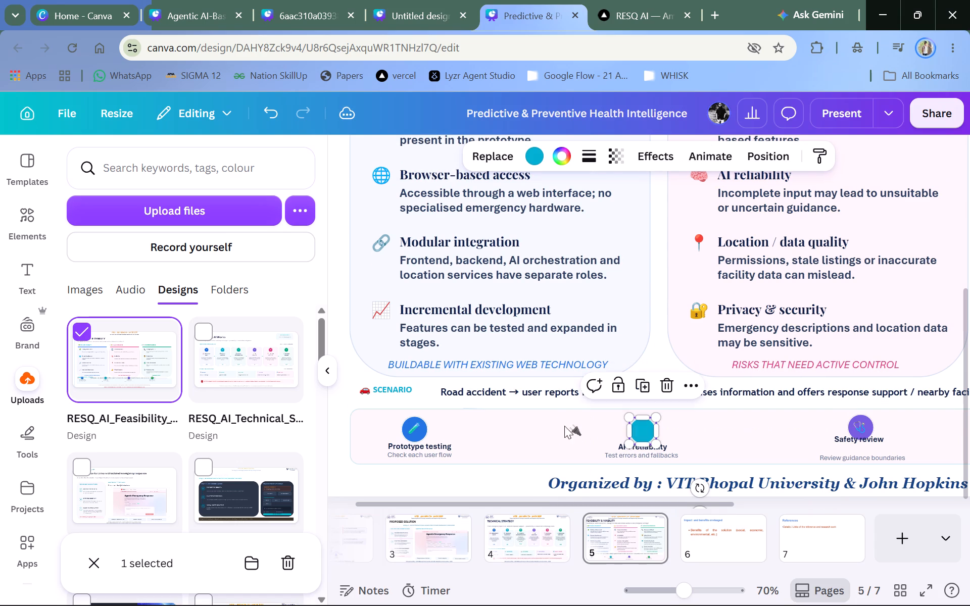
pyautogui.doubleClick(417, 479)
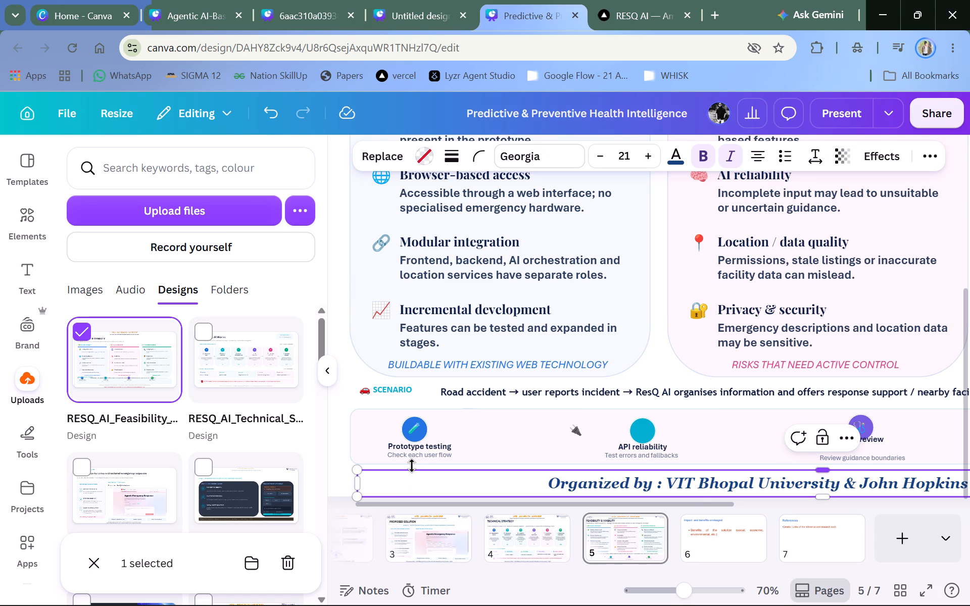
pyautogui.click(646, 432)
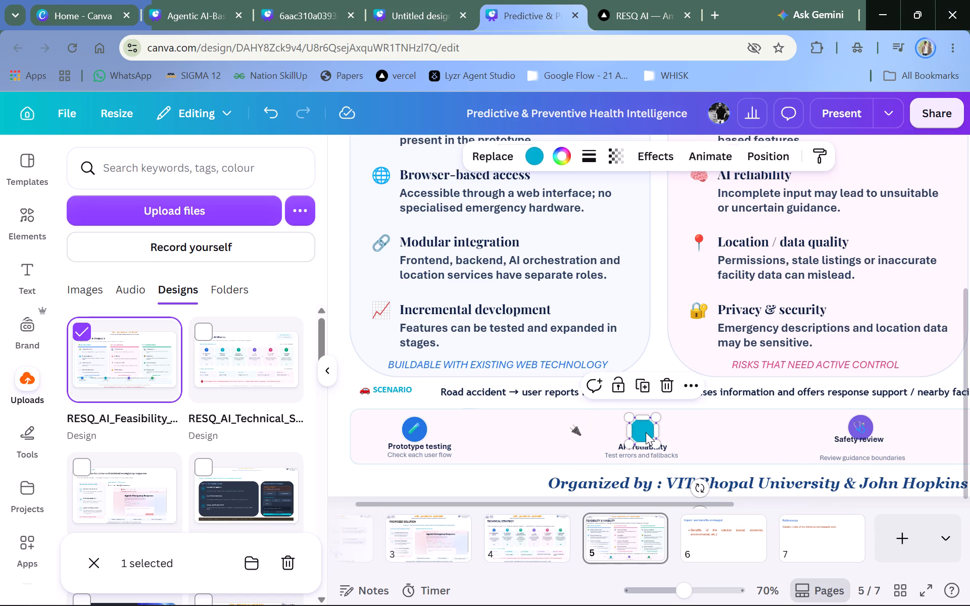
pyautogui.click(643, 425)
pyautogui.click(641, 423)
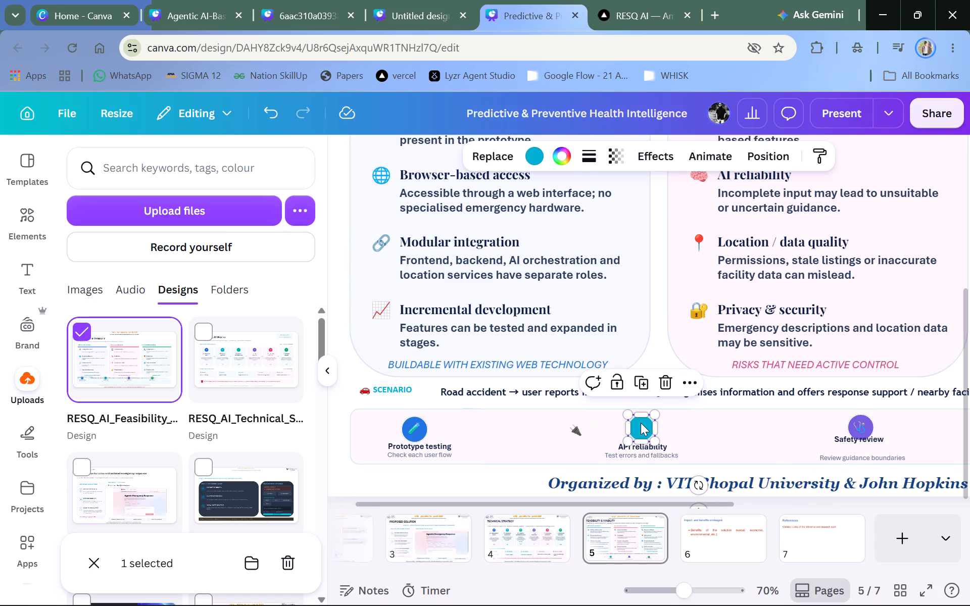
pyautogui.click(641, 423)
pyautogui.click(599, 345)
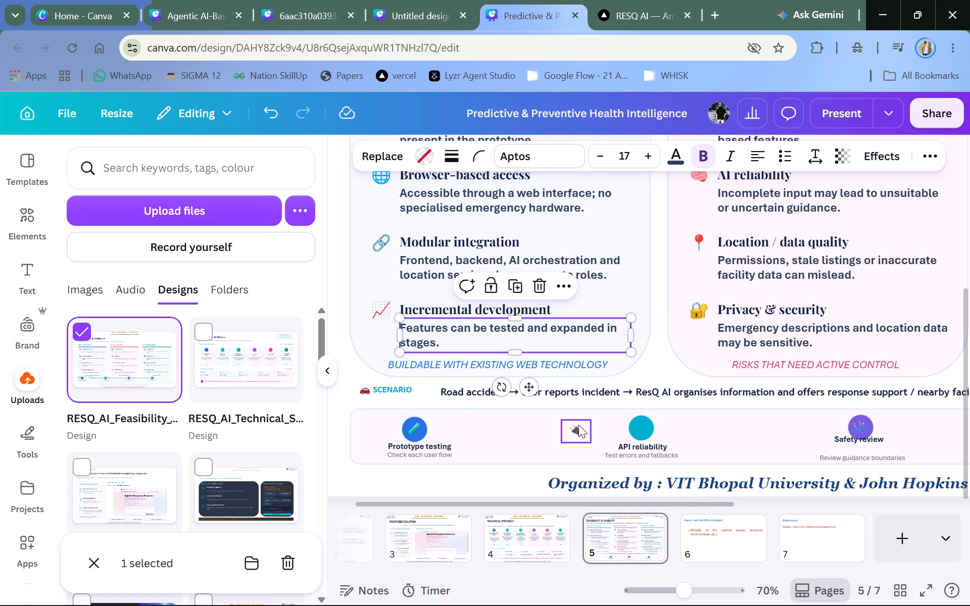
# Place the plug emoji back on the centre of the teal circle above "API reliability".
pyautogui.moveTo(575, 429); pyautogui.dragTo(636, 425)
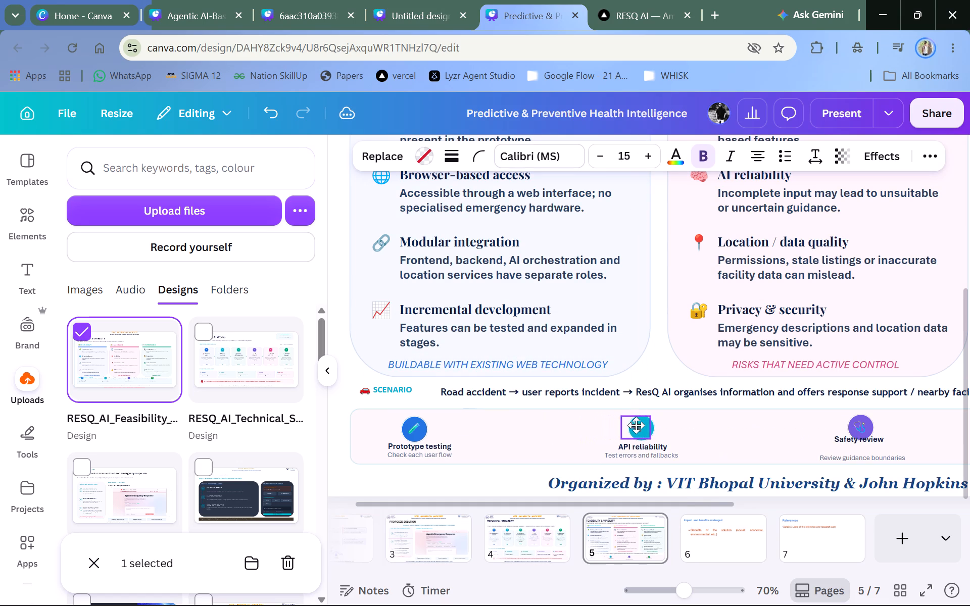
pyautogui.moveTo(636, 425); pyautogui.dragTo(638, 425)
pyautogui.click(638, 425)
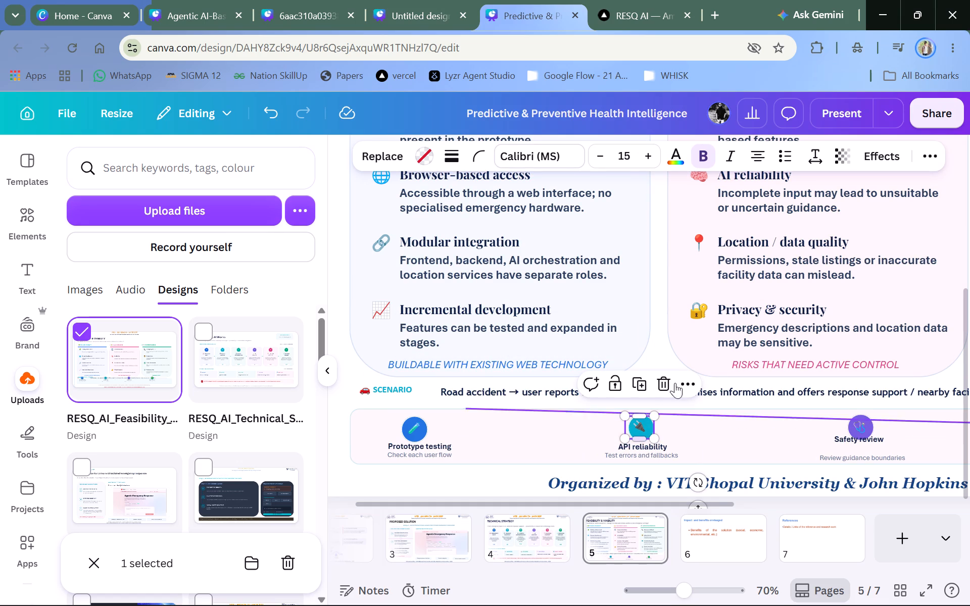
pyautogui.doubleClick(655, 340)
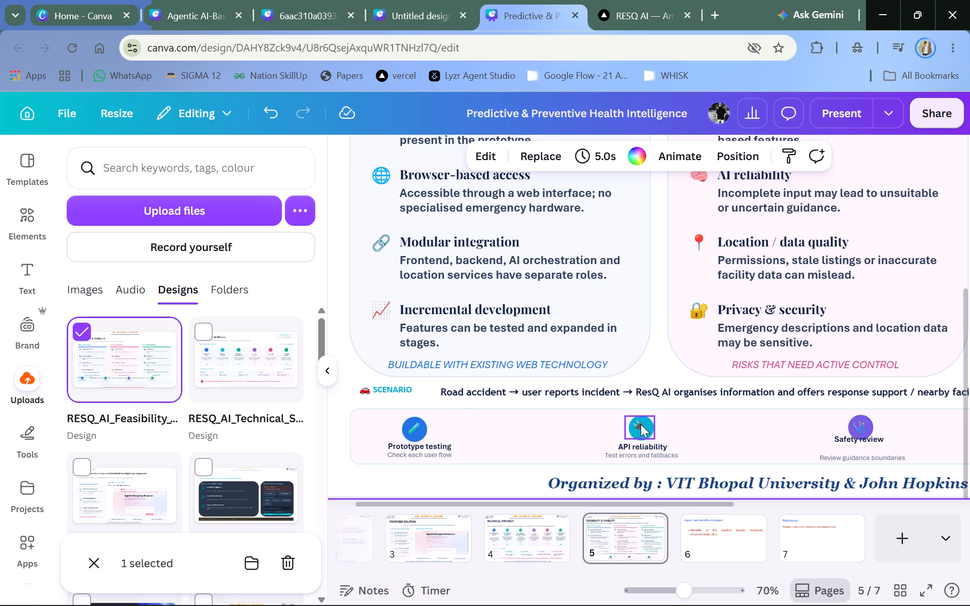
pyautogui.click(641, 424)
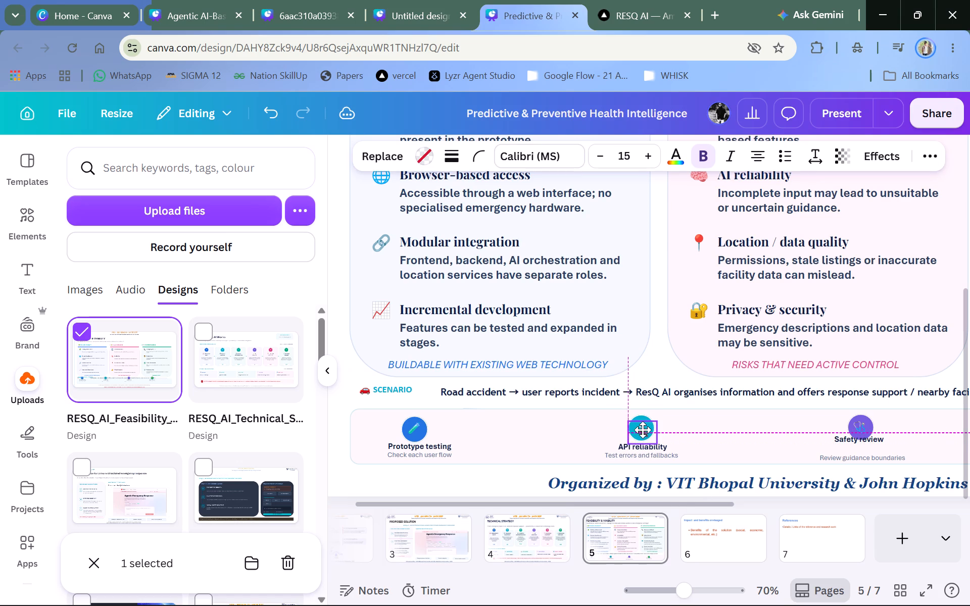
pyautogui.doubleClick(649, 361)
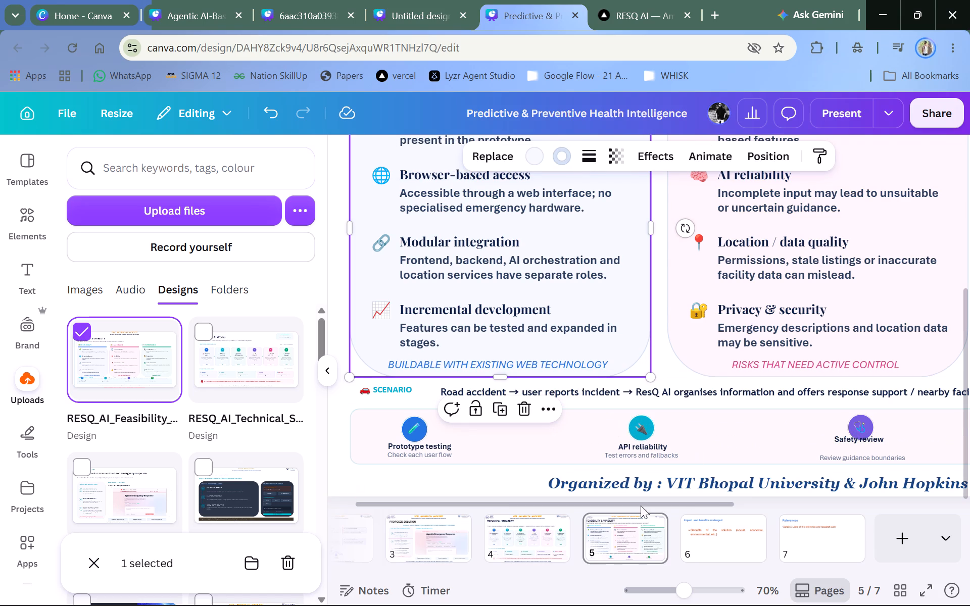
# Move the "Review guidance boundaries" caption slightly up so it is level with "Test errors and fallbacks".
pyautogui.hscroll(-2, 765, 476)
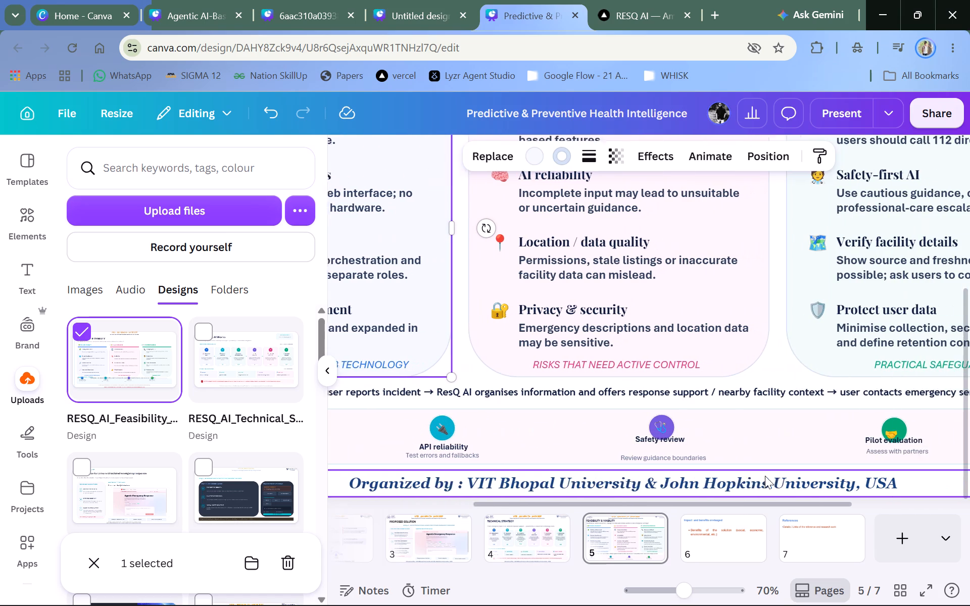
pyautogui.hscroll(-2, 765, 476)
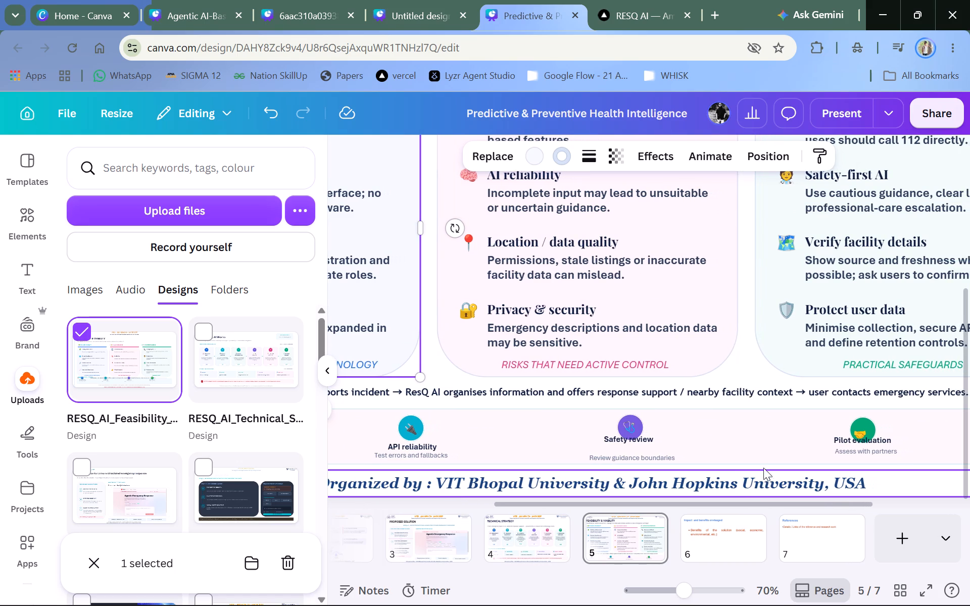
pyautogui.doubleClick(657, 455)
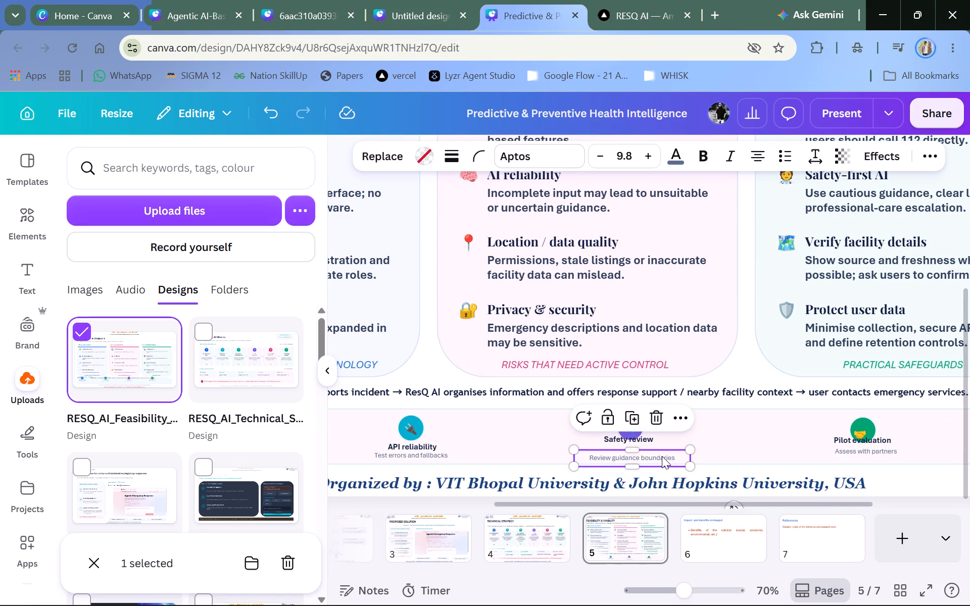
pyautogui.click(662, 454)
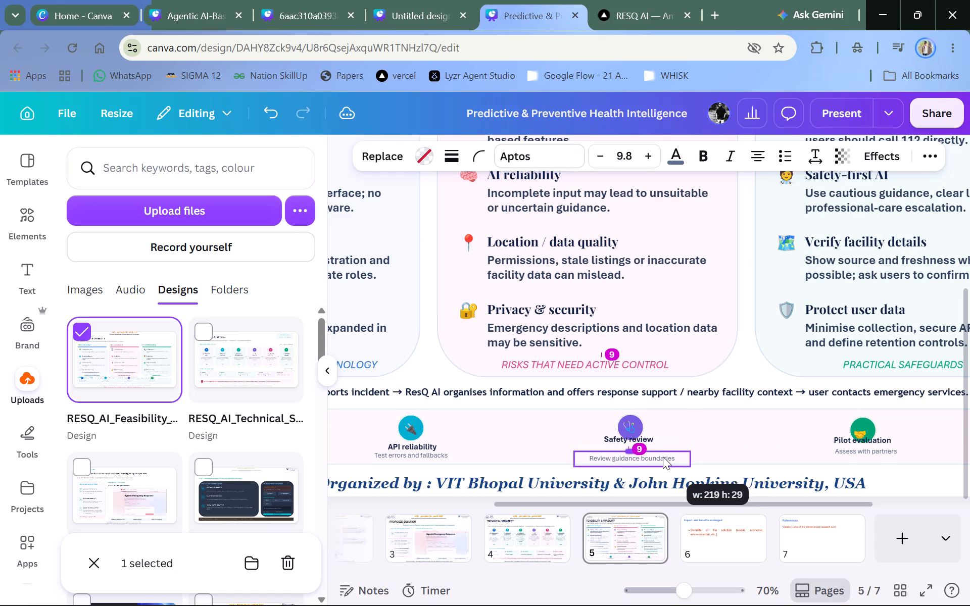
pyautogui.click(657, 458)
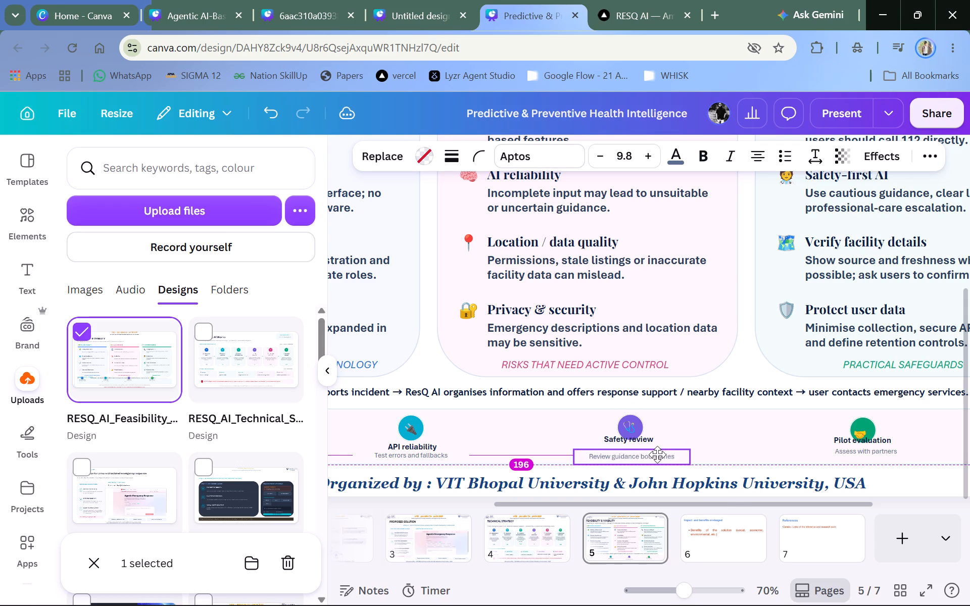
pyautogui.click(707, 363)
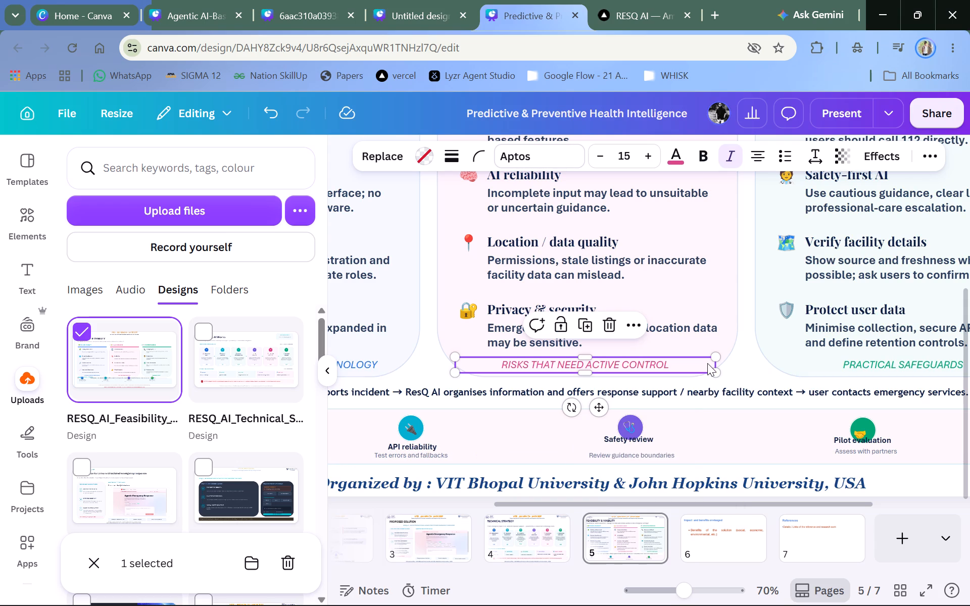
# Move the "Safety review" label below the stethoscope icon, just above its caption and about level with "API reliability".
pyautogui.doubleClick(652, 437)
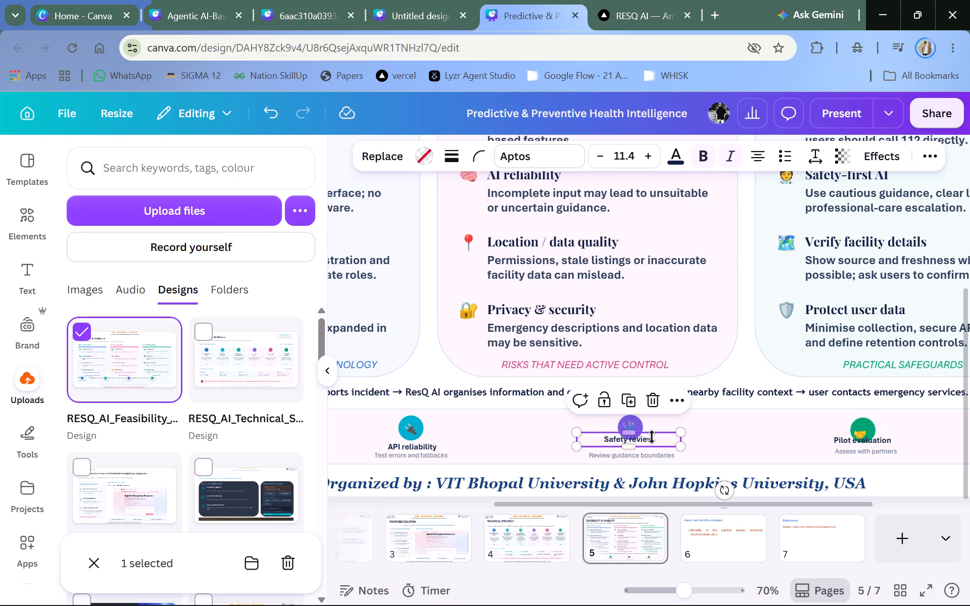
pyautogui.moveTo(652, 437); pyautogui.dragTo(653, 444)
pyautogui.click(653, 444)
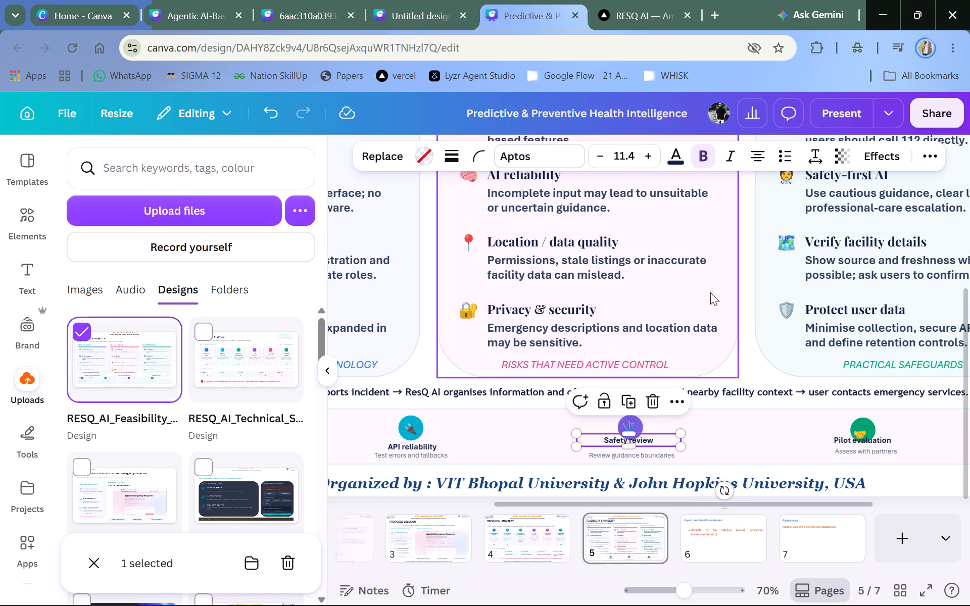
pyautogui.click(656, 441)
pyautogui.click(662, 444)
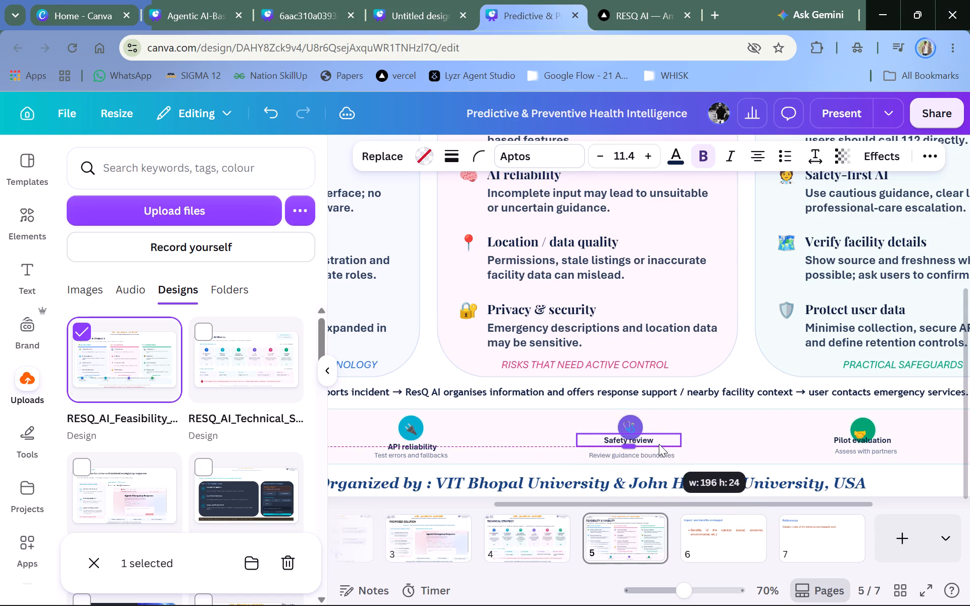
pyautogui.moveTo(651, 439); pyautogui.dragTo(655, 446)
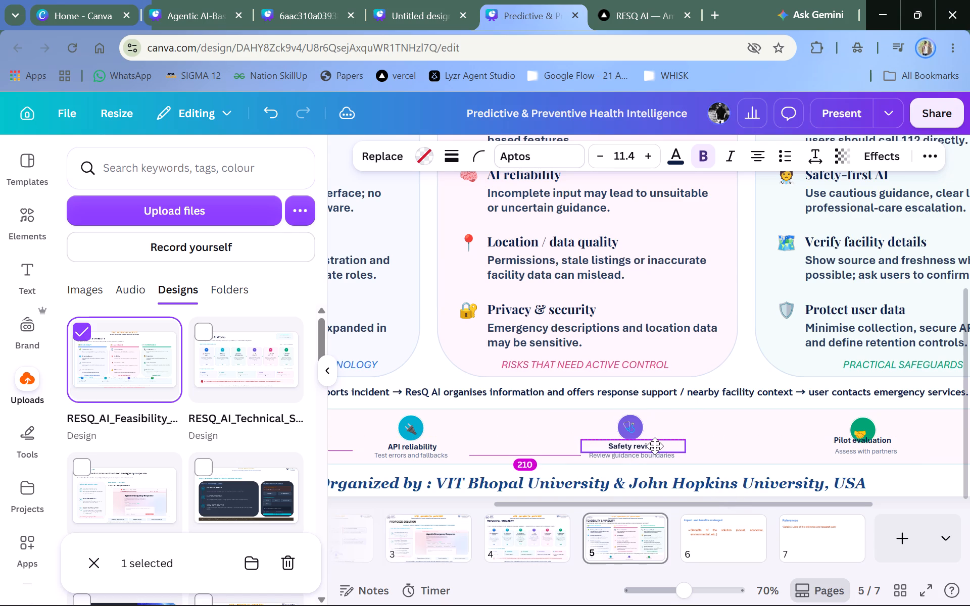
pyautogui.moveTo(655, 446); pyautogui.dragTo(655, 447)
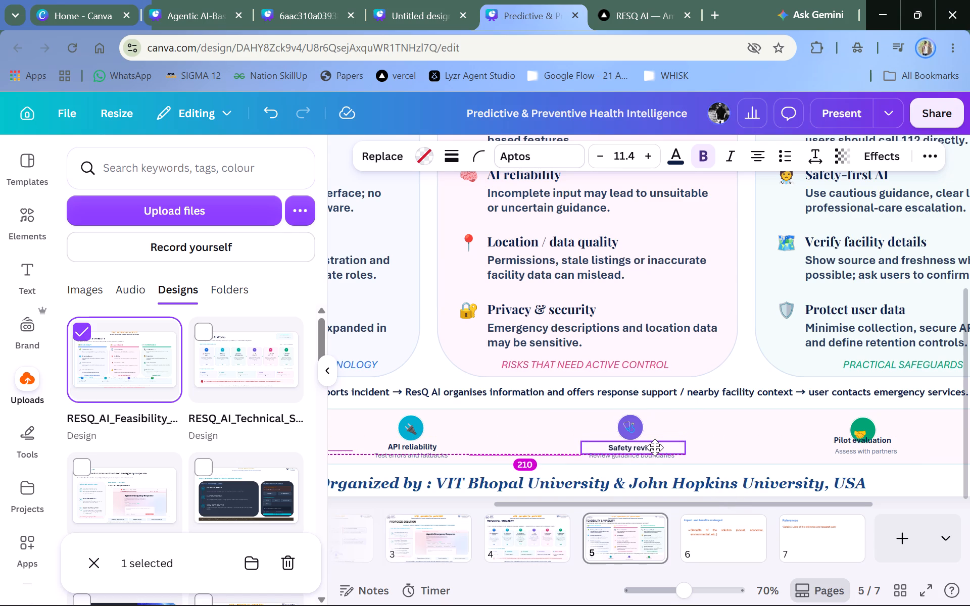
pyautogui.moveTo(655, 447); pyautogui.dragTo(654, 449)
pyautogui.click(654, 449)
pyautogui.click(654, 449)
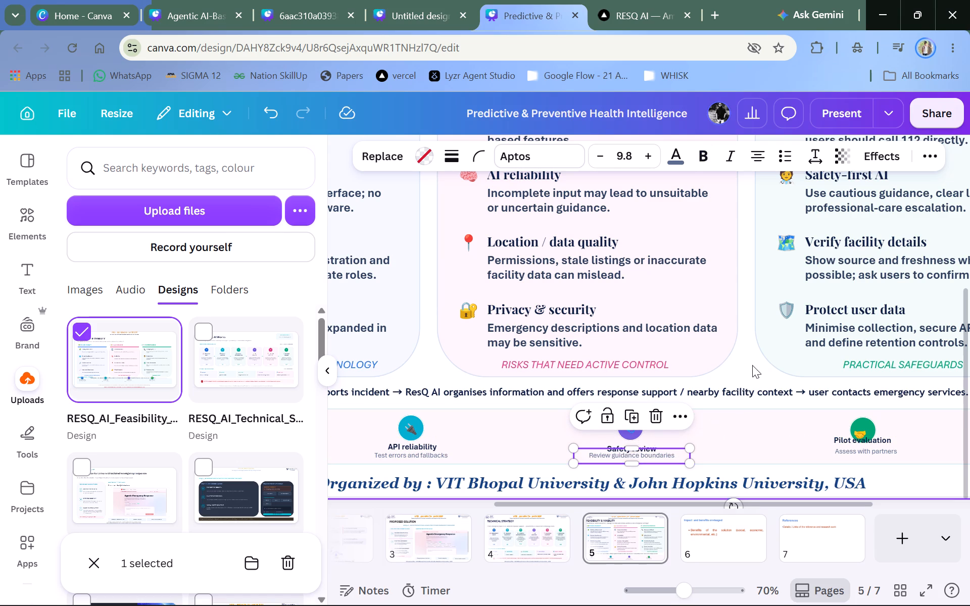
pyautogui.click(752, 365)
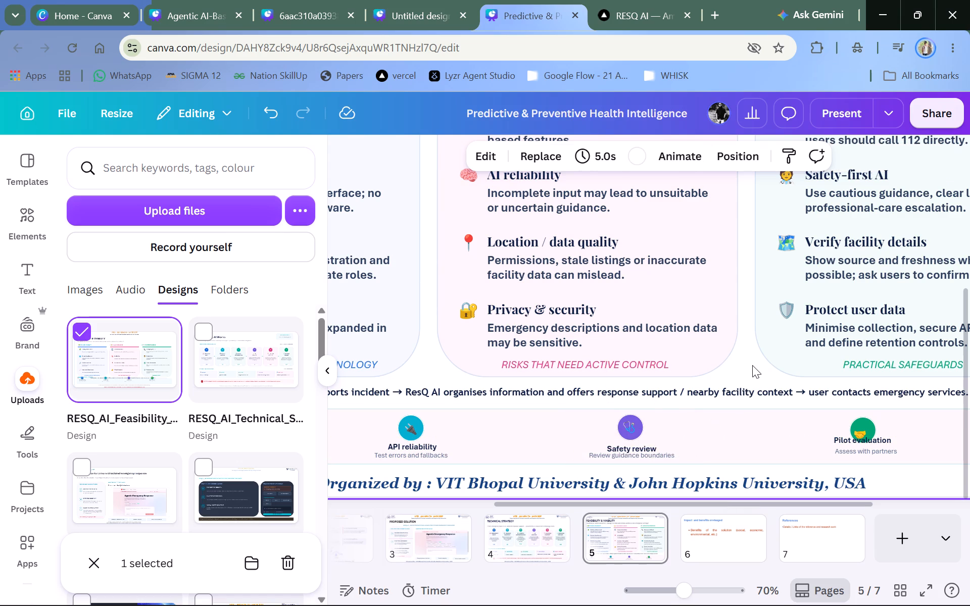
pyautogui.click(649, 446)
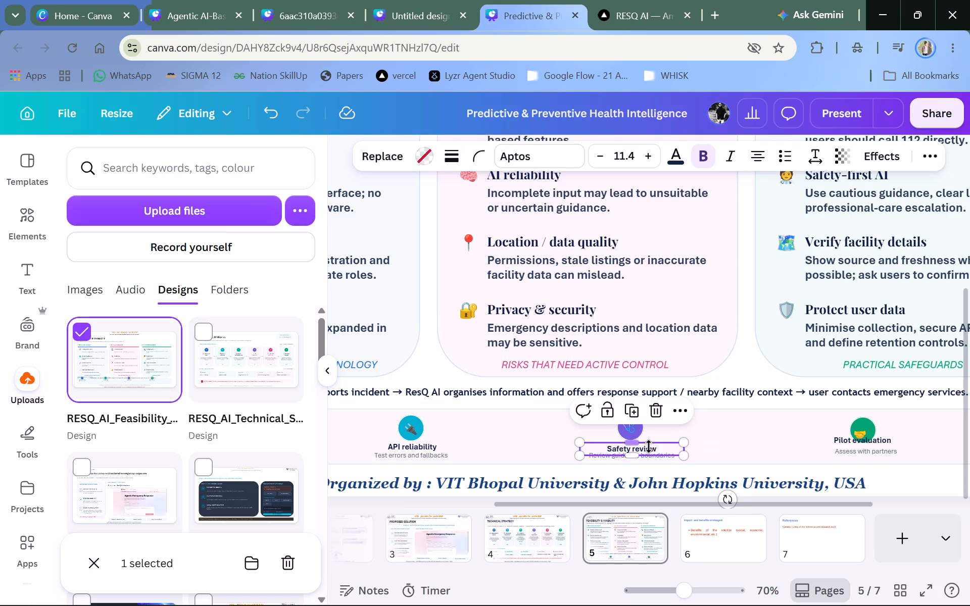
pyautogui.click(646, 445)
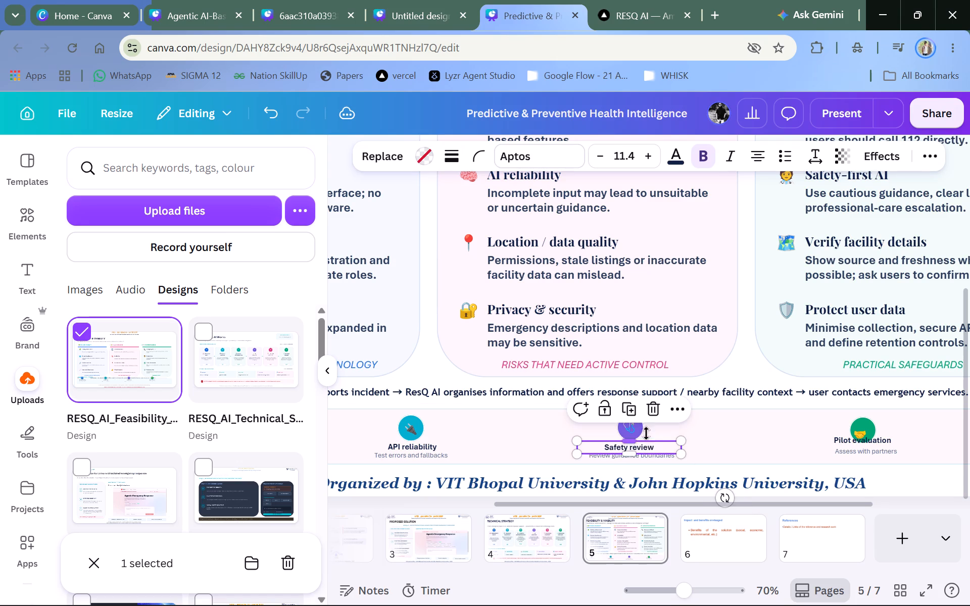
pyautogui.click(750, 352)
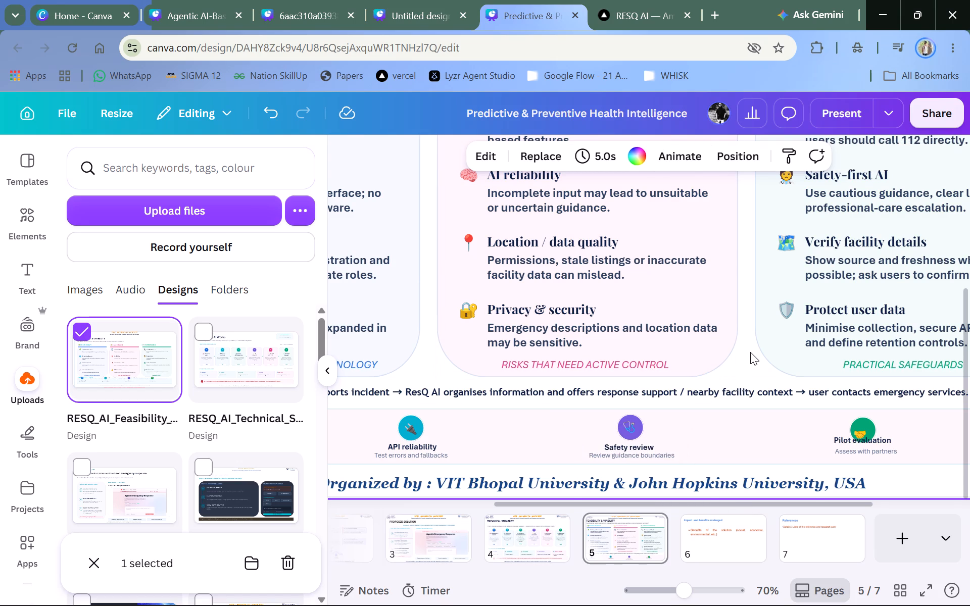
# Move the "Assess with partners" caption slightly down so it is centred under the handshake icon and level with "Review guidance boundaries".
pyautogui.hscroll(-3, 750, 352)
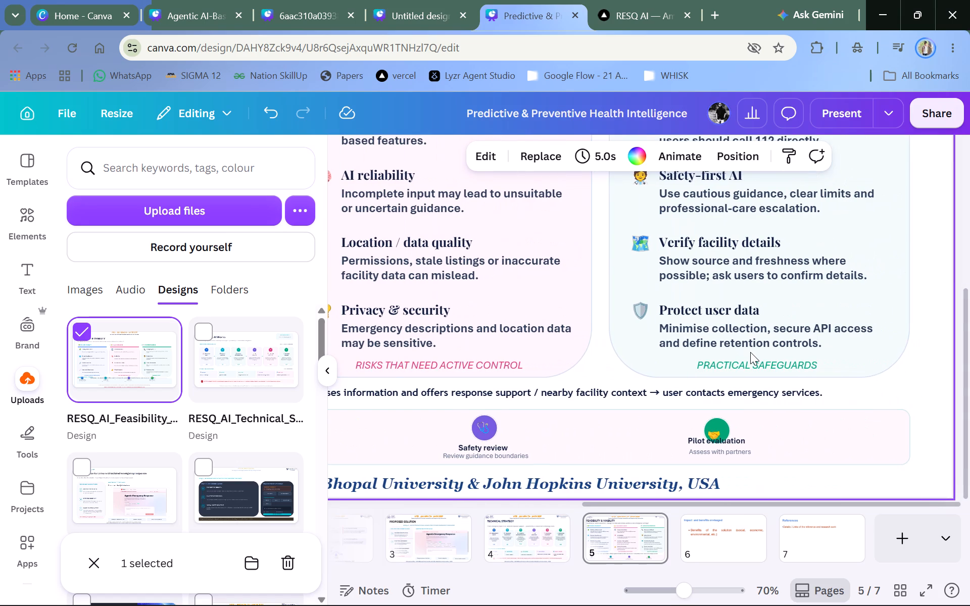
pyautogui.hscroll(-1, 750, 352)
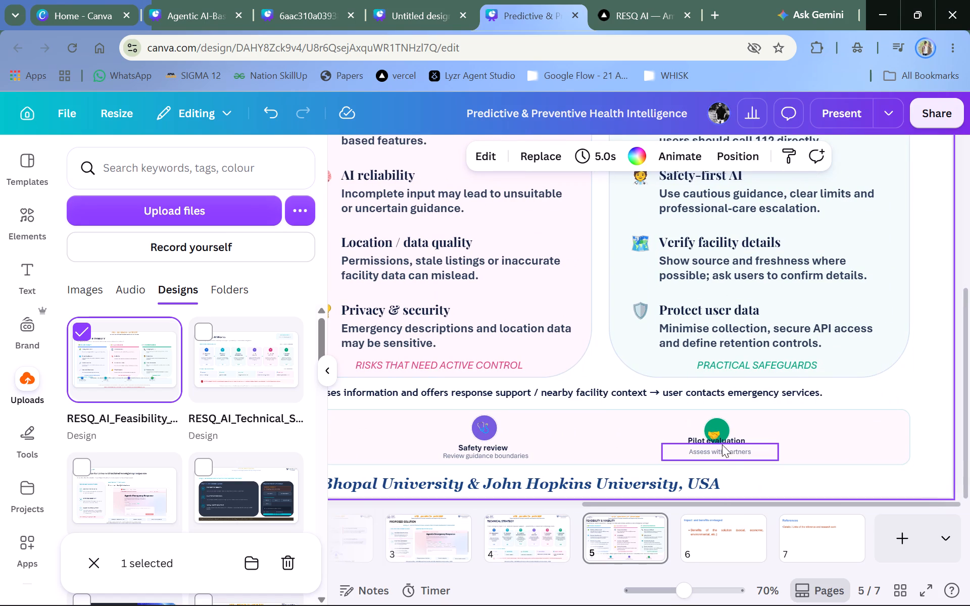
pyautogui.click(728, 450)
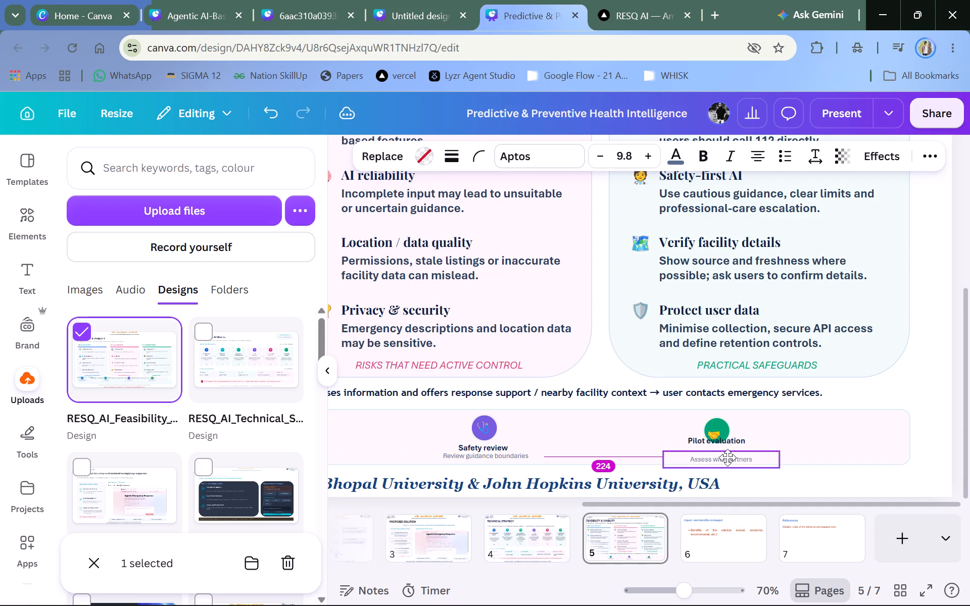
pyautogui.click(725, 454)
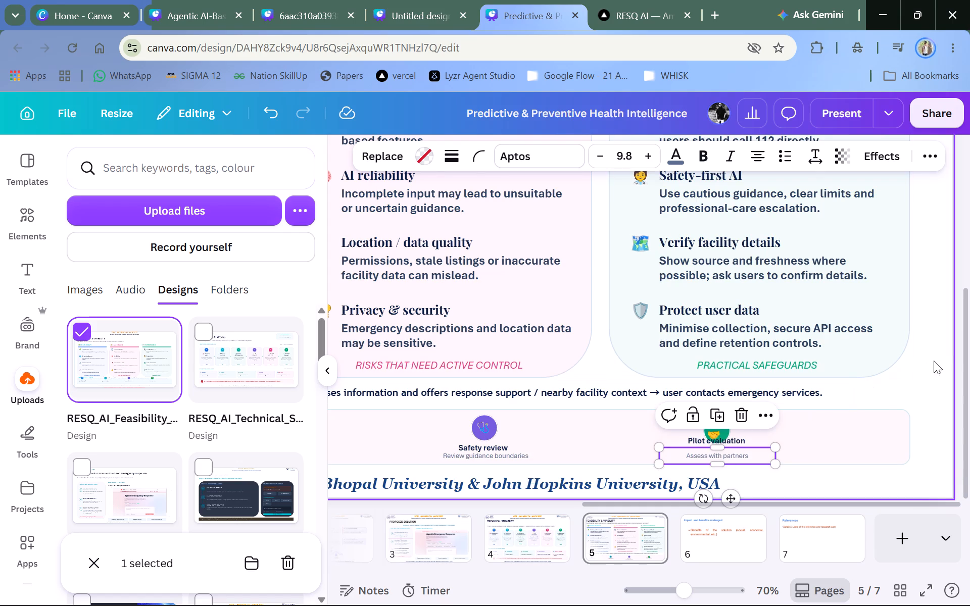
pyautogui.click(942, 360)
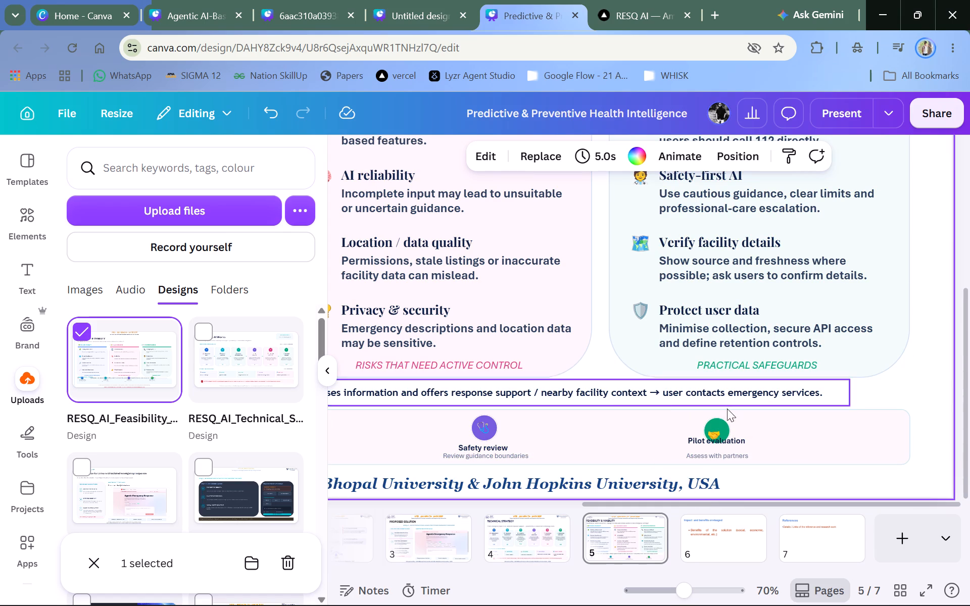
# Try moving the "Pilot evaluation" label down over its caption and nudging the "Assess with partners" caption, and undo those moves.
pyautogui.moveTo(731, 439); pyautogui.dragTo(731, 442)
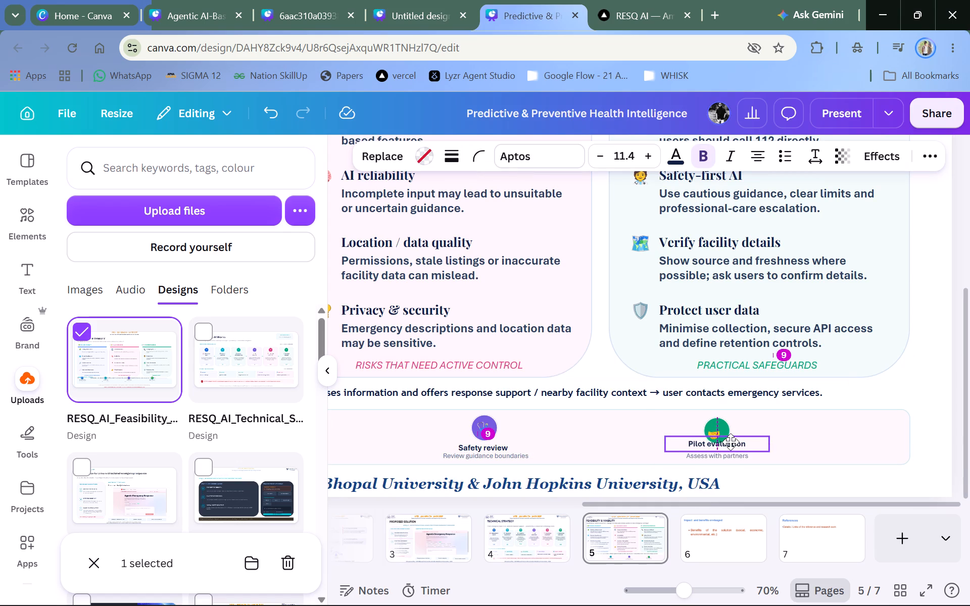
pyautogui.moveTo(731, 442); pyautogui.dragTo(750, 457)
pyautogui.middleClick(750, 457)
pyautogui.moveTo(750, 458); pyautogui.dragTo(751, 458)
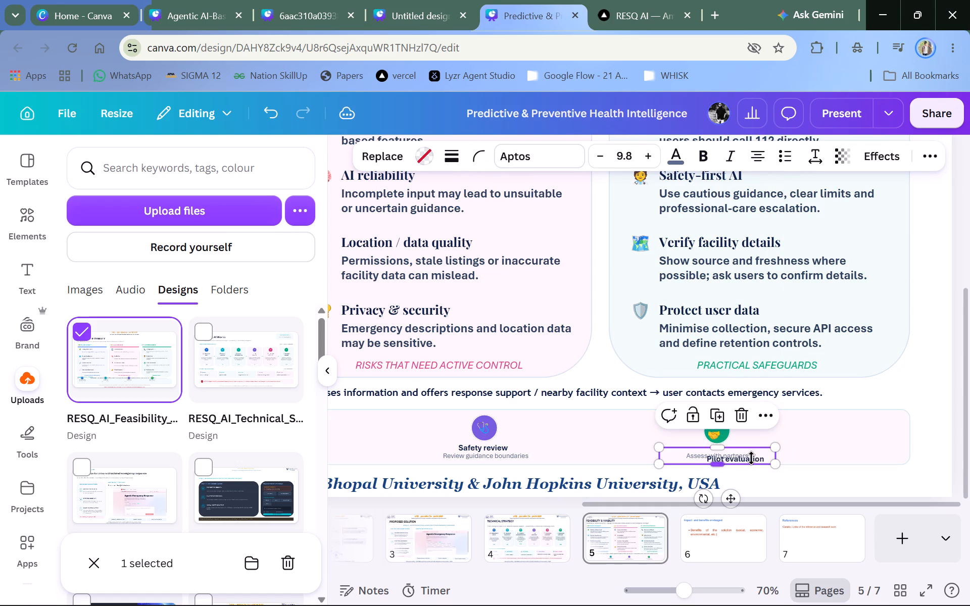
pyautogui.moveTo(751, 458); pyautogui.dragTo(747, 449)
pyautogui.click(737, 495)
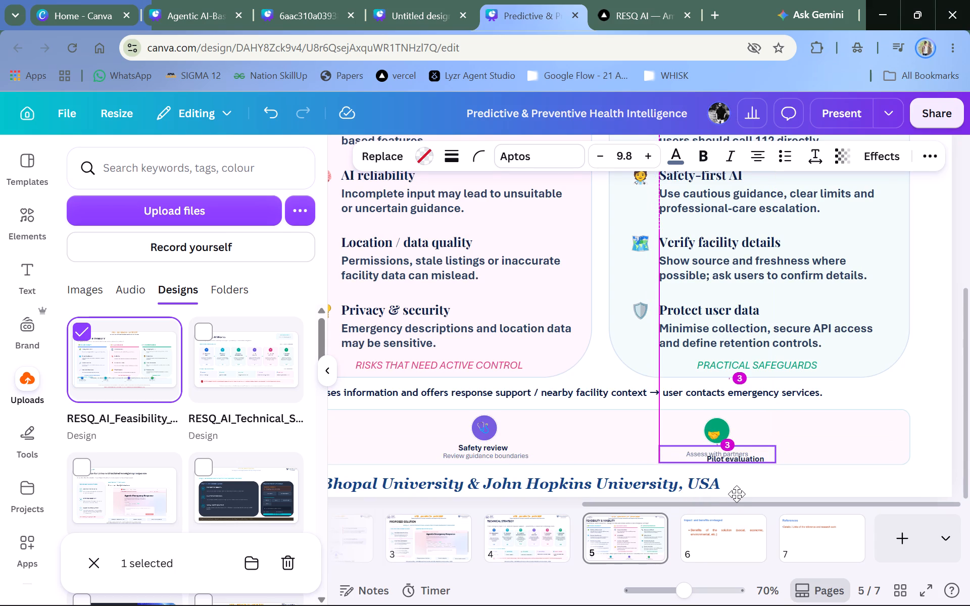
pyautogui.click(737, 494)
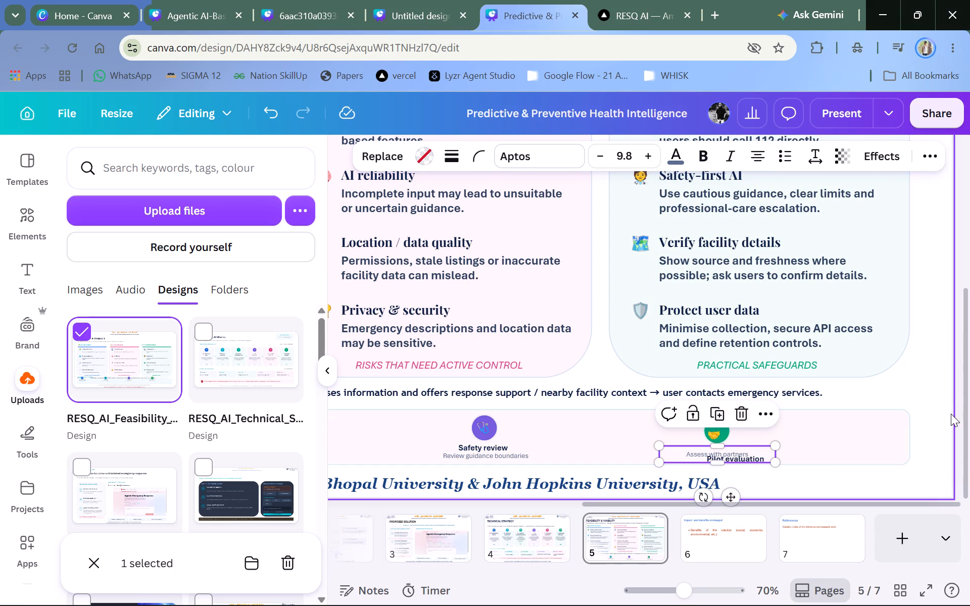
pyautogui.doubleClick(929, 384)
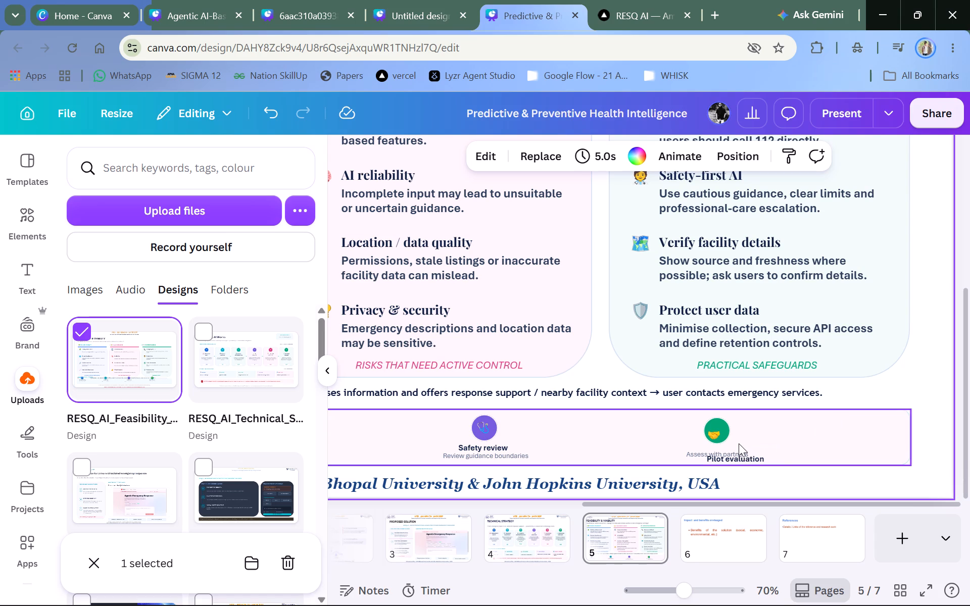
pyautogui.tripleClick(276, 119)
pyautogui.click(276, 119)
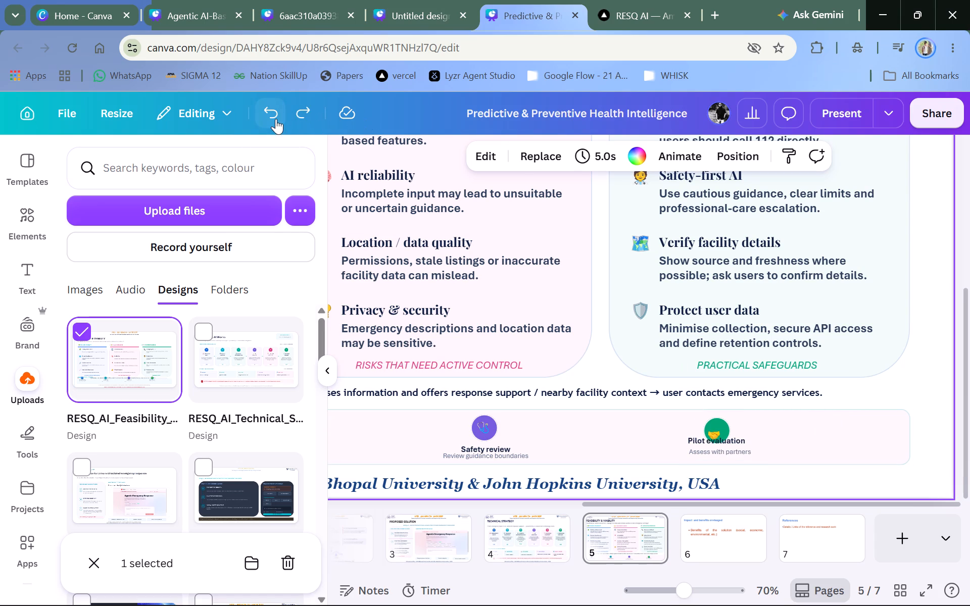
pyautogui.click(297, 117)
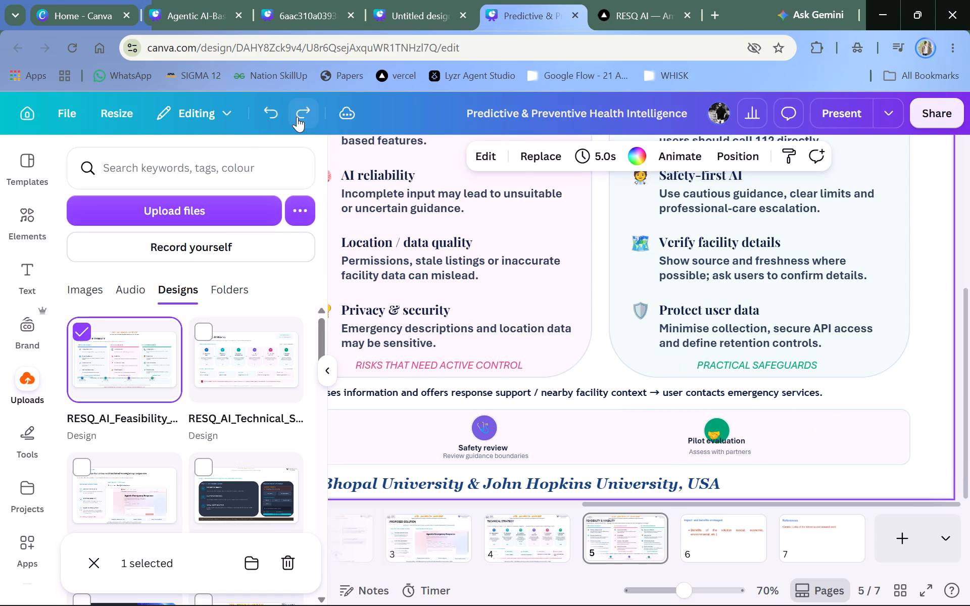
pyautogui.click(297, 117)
# Move the "Pilot evaluation" label down so it sits centred just below the green handshake circle.
pyautogui.click(722, 439)
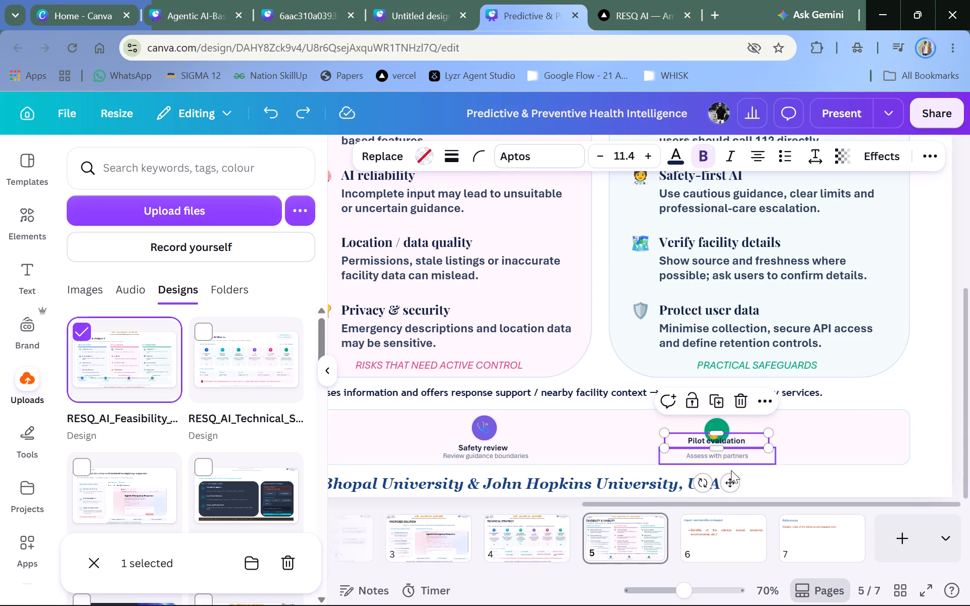
pyautogui.moveTo(731, 479); pyautogui.dragTo(733, 488)
pyautogui.click(929, 308)
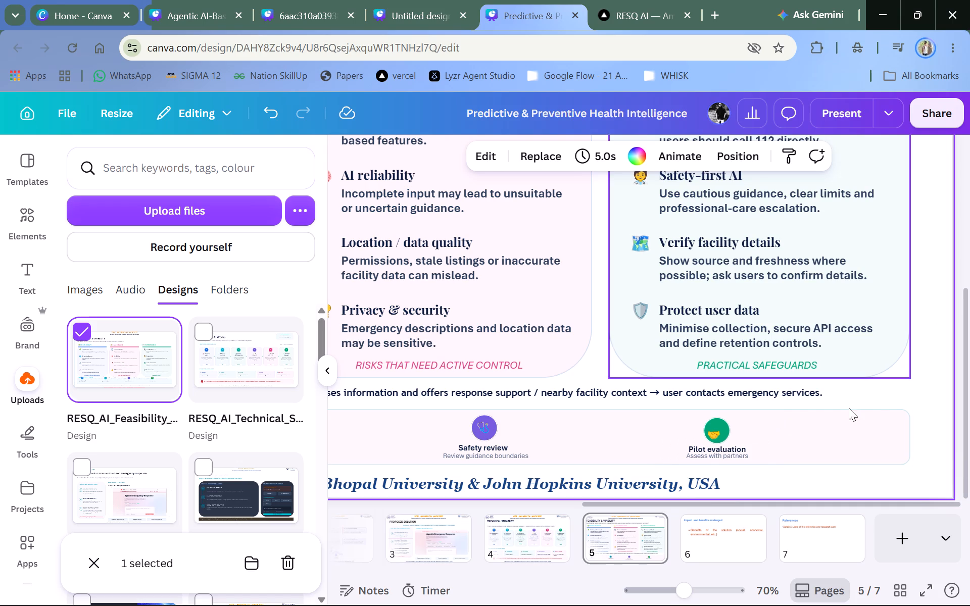
# Move the "Assess with partners" caption slightly down so it clears the "Pilot evaluation" label above it.
pyautogui.click(732, 453)
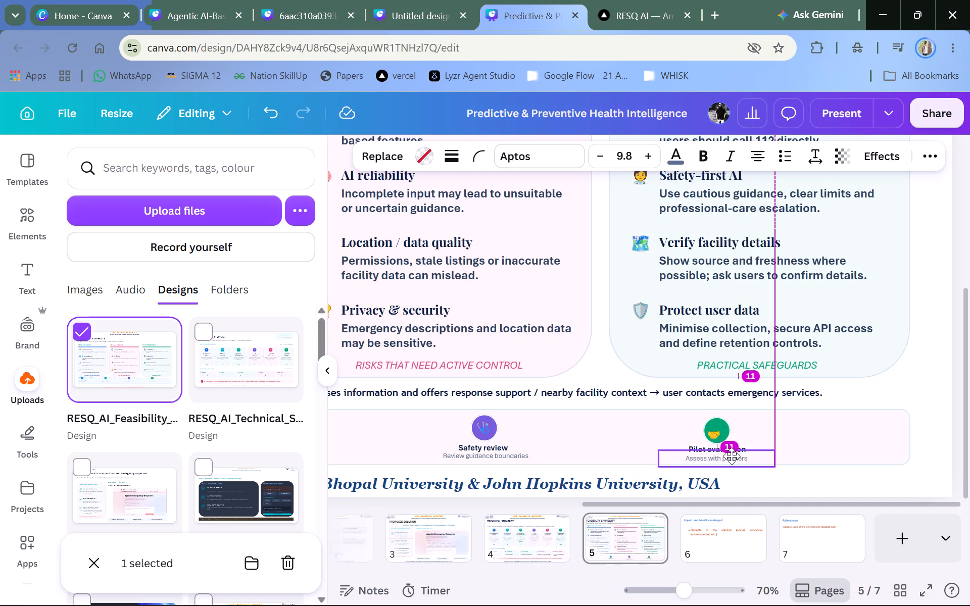
pyautogui.click(957, 274)
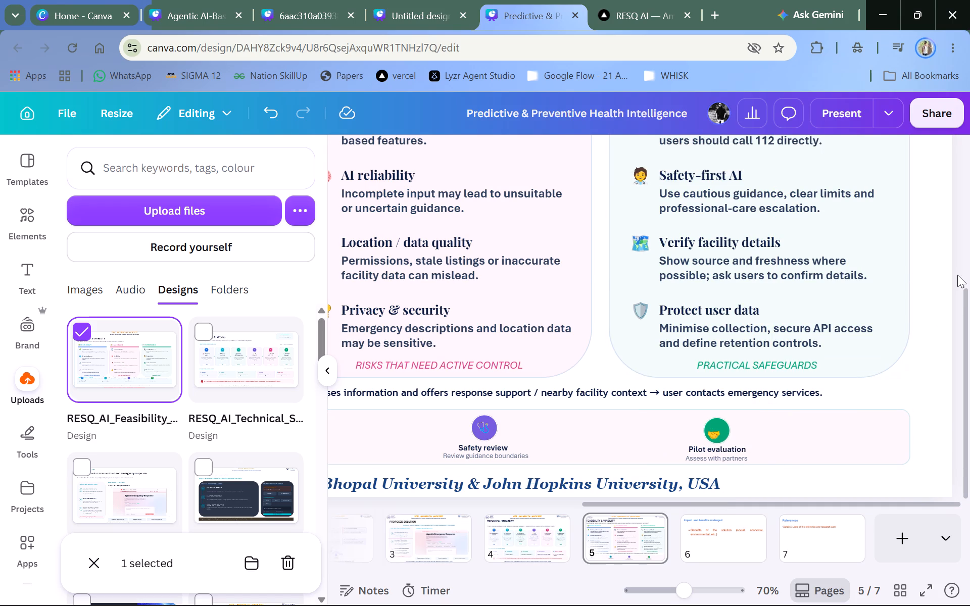
# Move the handshake emoji onto the centre of the green circle above "Pilot evaluation".
pyautogui.click(716, 434)
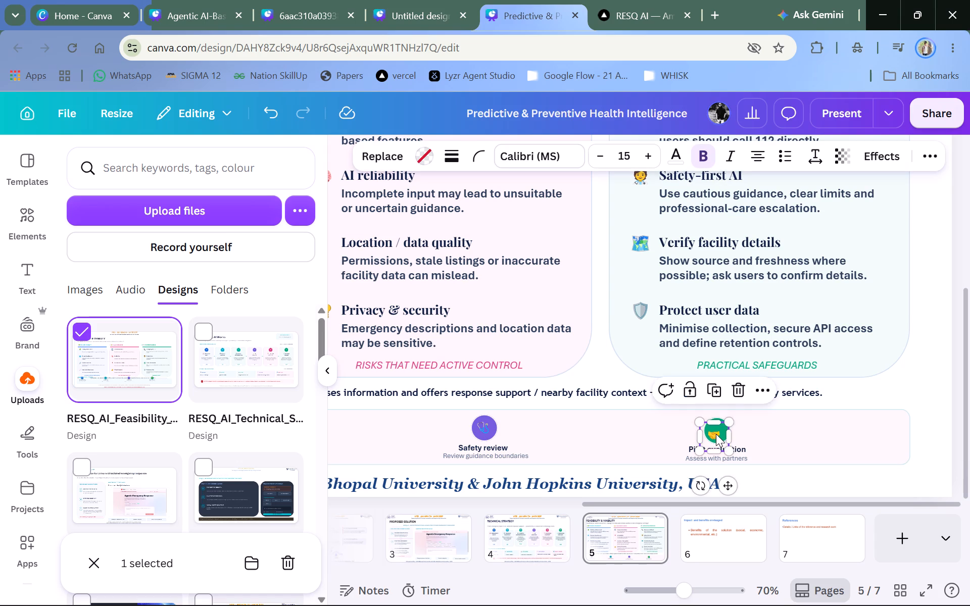
pyautogui.click(954, 272)
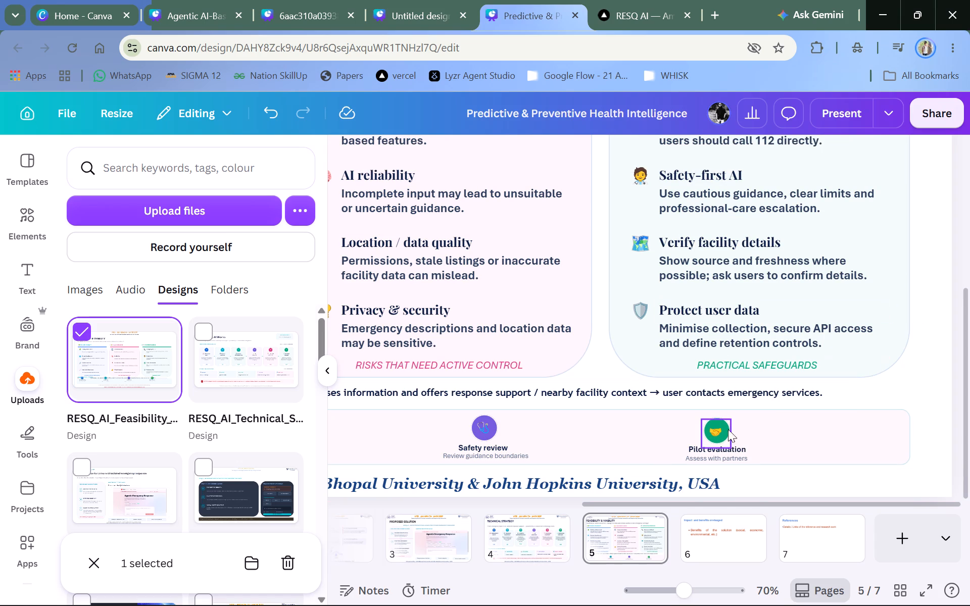
pyautogui.click(717, 429)
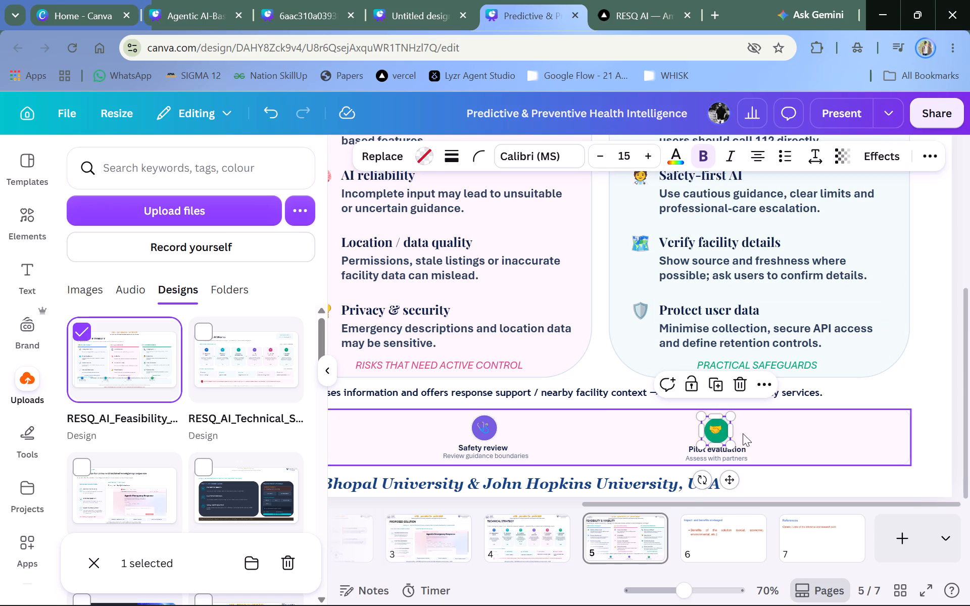
pyautogui.click(713, 425)
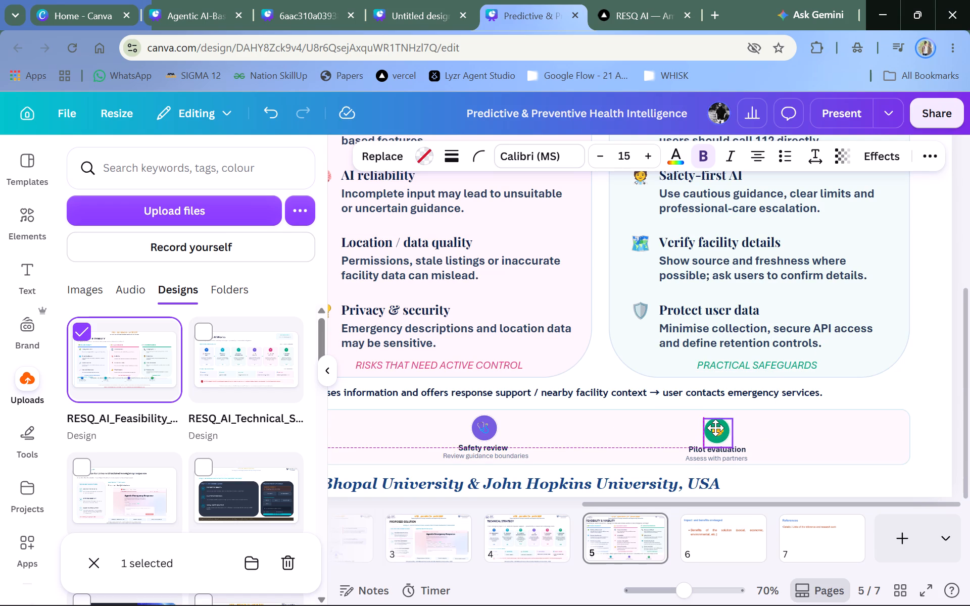
pyautogui.click(922, 304)
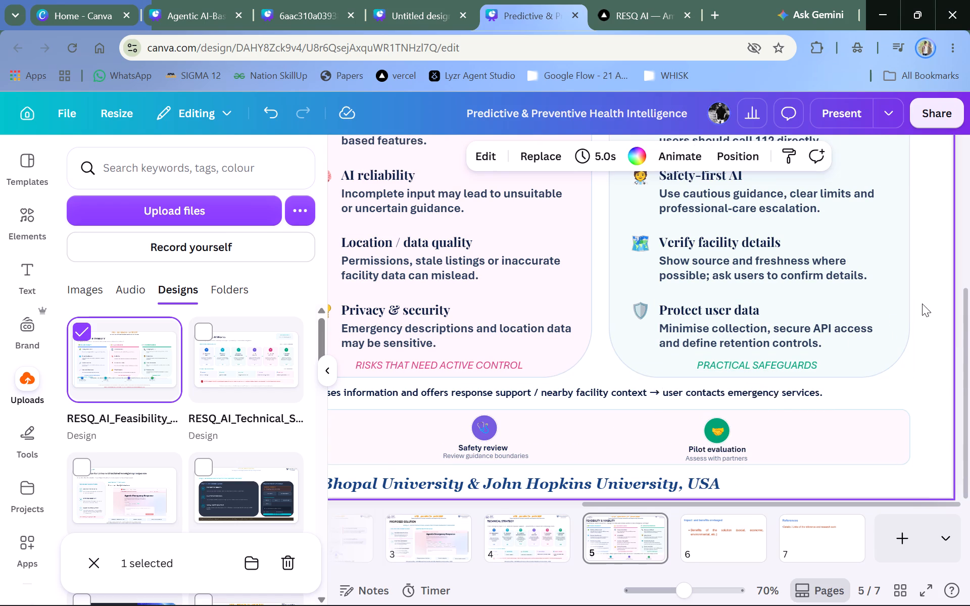
# Narrow the milestone strip's background box from its right side so it ends a little past "Pilot evaluation".
pyautogui.scroll(-1, 958, 337)
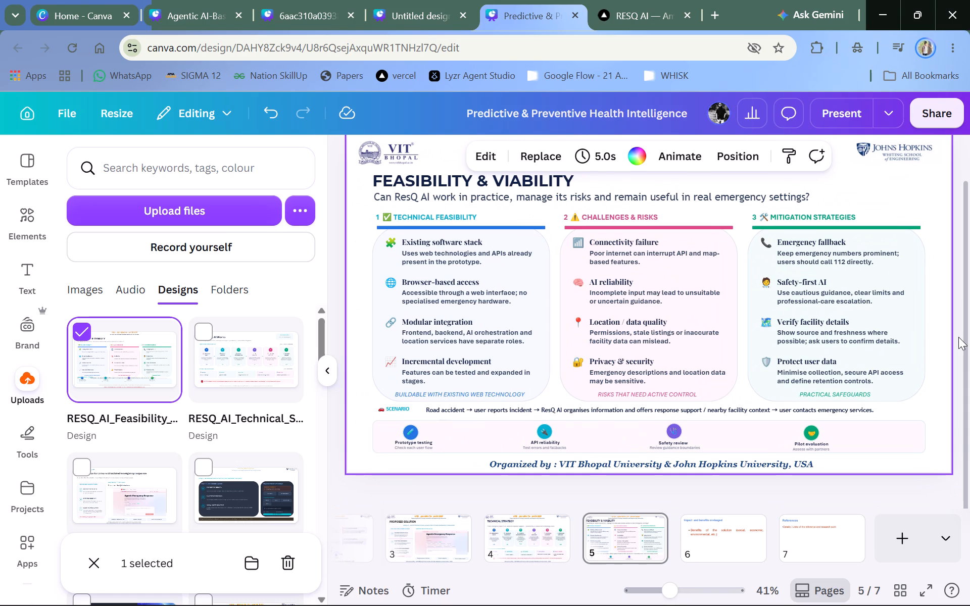
pyautogui.click(878, 438)
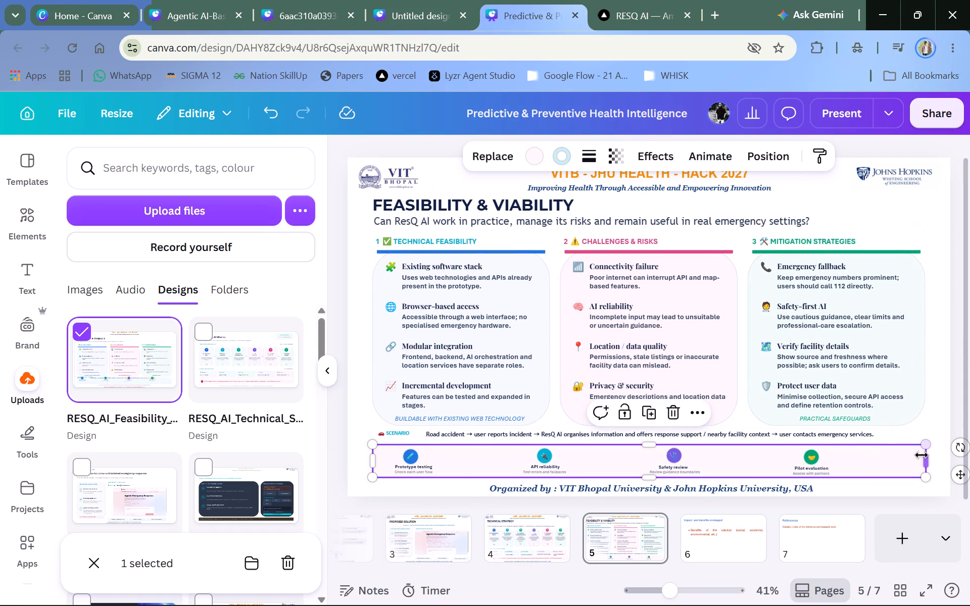
pyautogui.moveTo(929, 458); pyautogui.dragTo(911, 458)
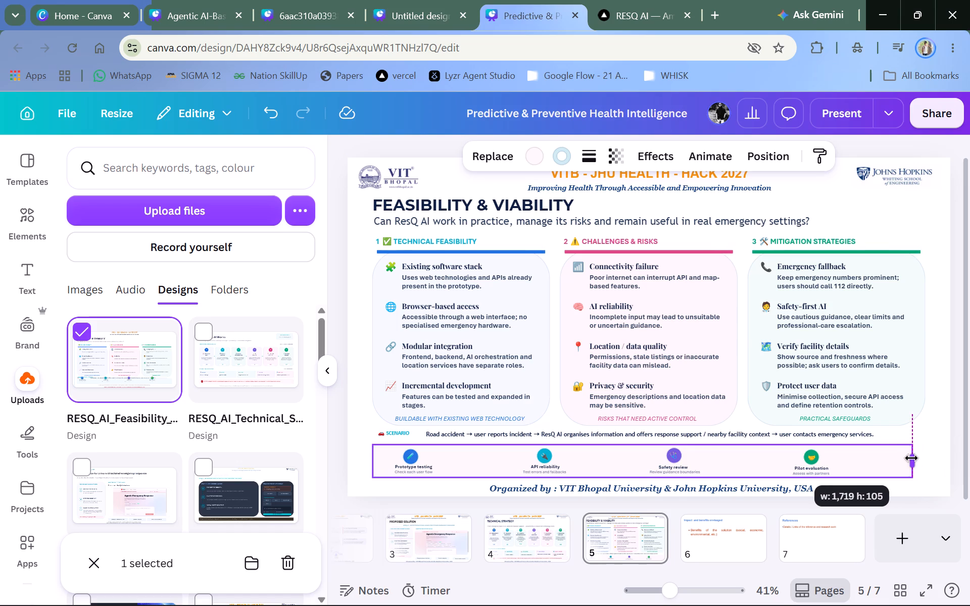
pyautogui.moveTo(911, 458); pyautogui.dragTo(904, 459)
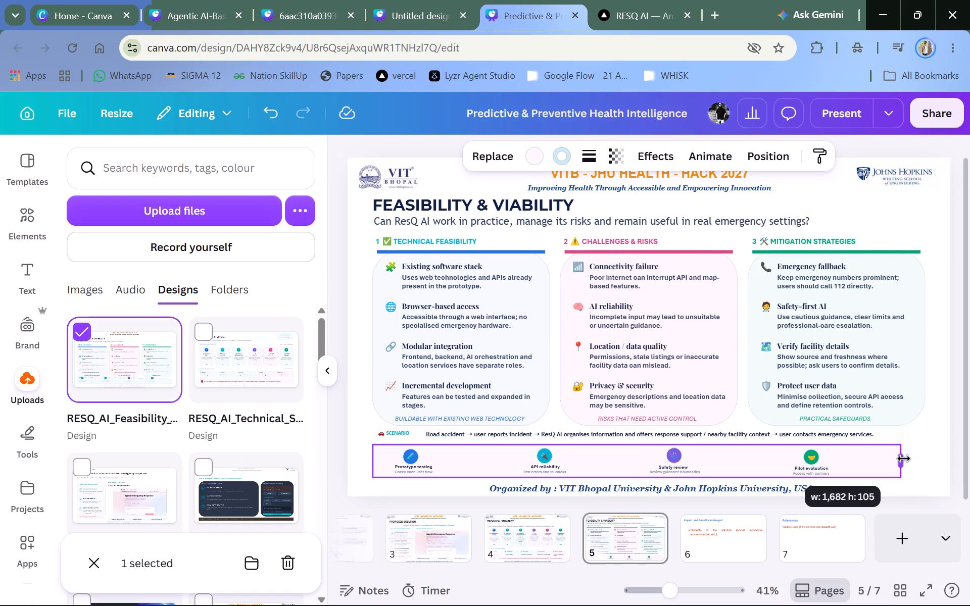
pyautogui.moveTo(904, 459); pyautogui.dragTo(868, 468)
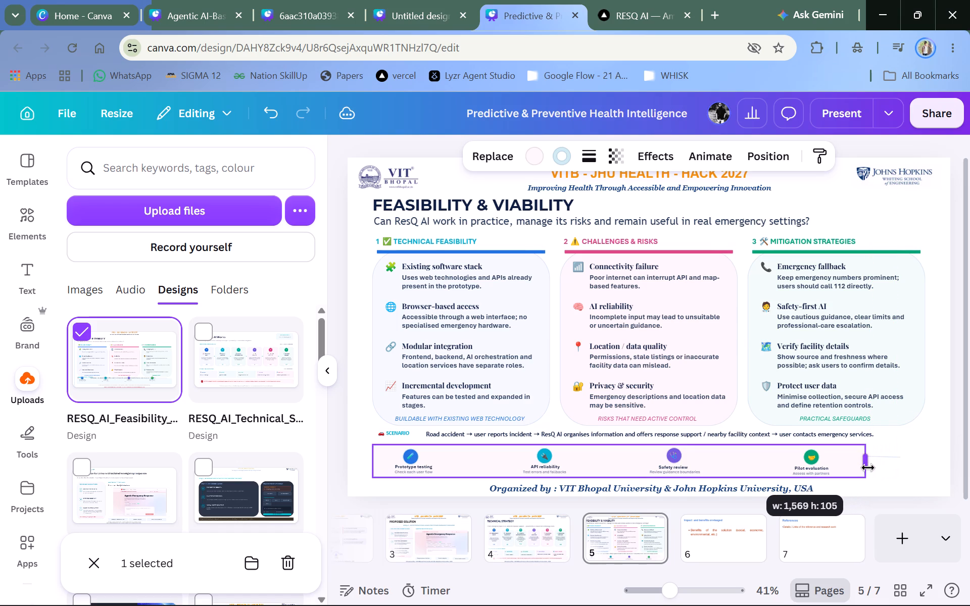
pyautogui.moveTo(868, 468); pyautogui.dragTo(862, 470)
pyautogui.click(862, 470)
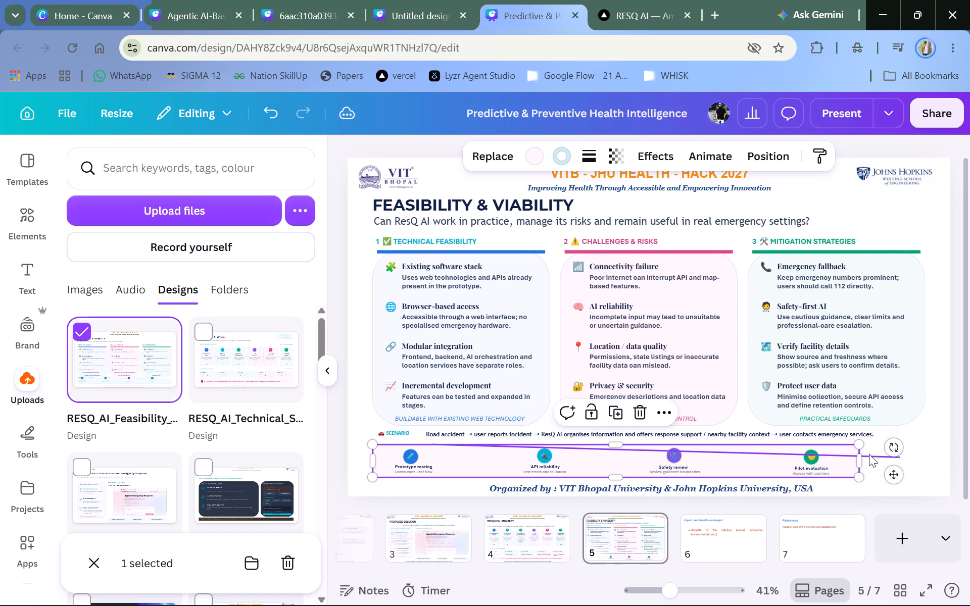
# Shorten the connector line protruding from the milestone strip so its right end stops at the handshake icon.
pyautogui.click(869, 454)
pyautogui.moveTo(900, 453); pyautogui.dragTo(827, 453)
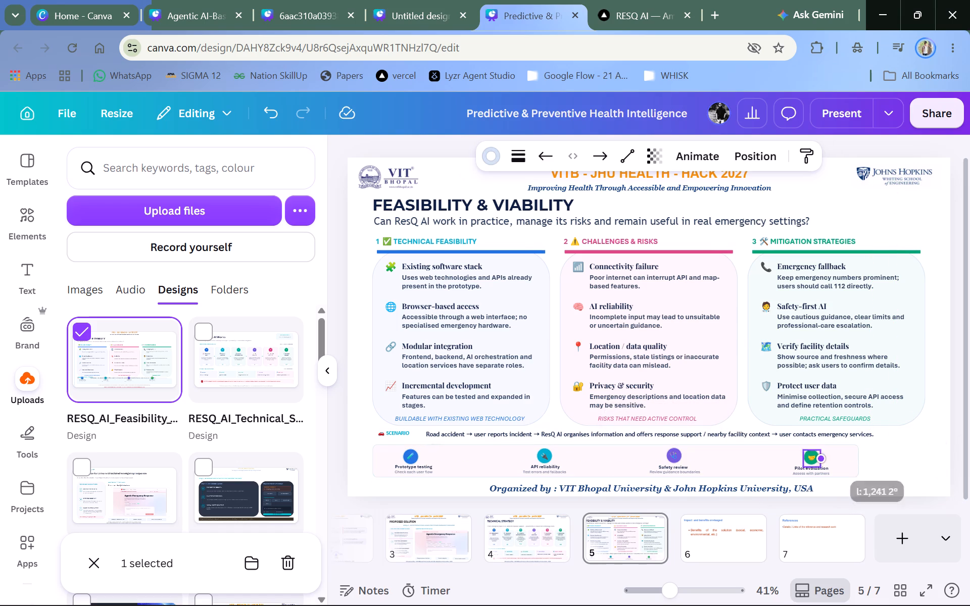
pyautogui.moveTo(827, 453); pyautogui.dragTo(807, 448)
pyautogui.middleClick(807, 448)
pyautogui.moveTo(807, 448); pyautogui.dragTo(779, 457)
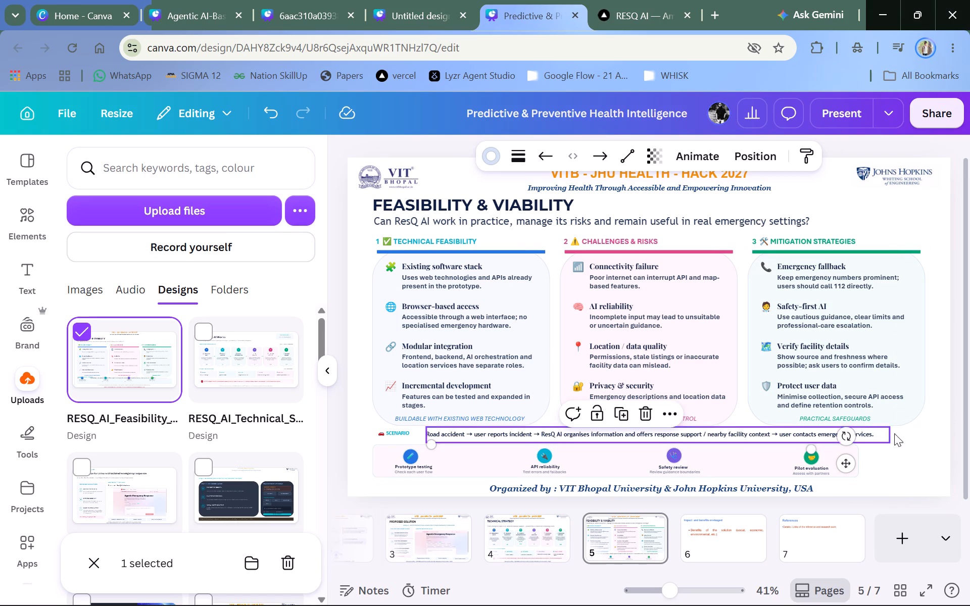
pyautogui.click(332, 422)
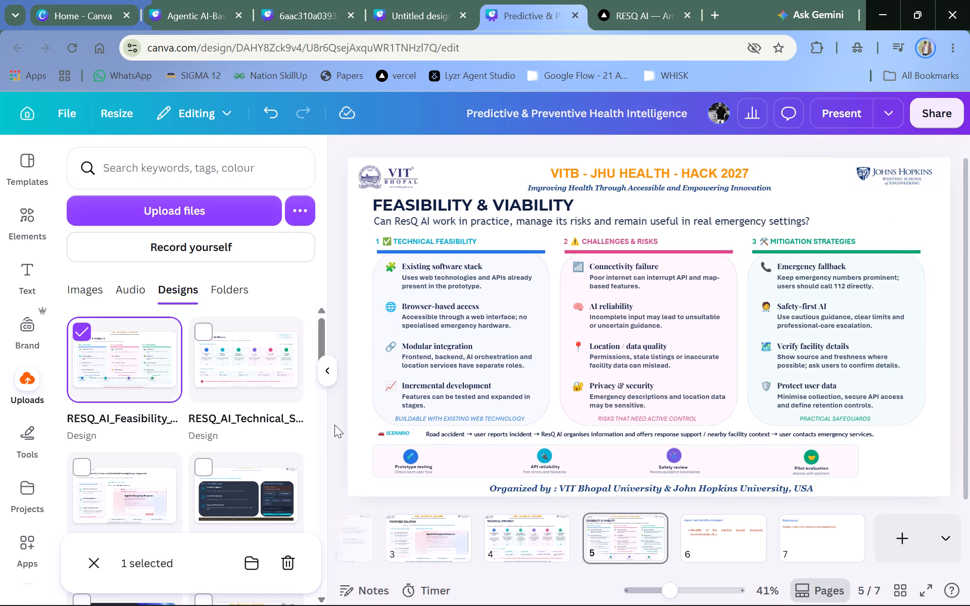
# Shift the strip's background box right to start just before "Prototype testing" and pull its right edge in beside "Pilot evaluation".
pyautogui.moveTo(481, 457); pyautogui.dragTo(488, 457)
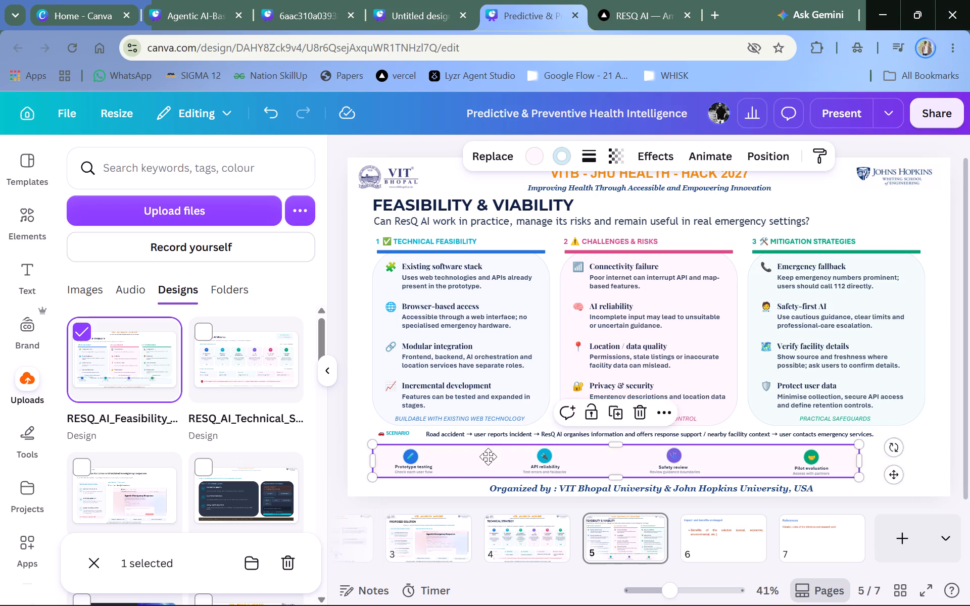
pyautogui.moveTo(488, 457); pyautogui.dragTo(498, 457)
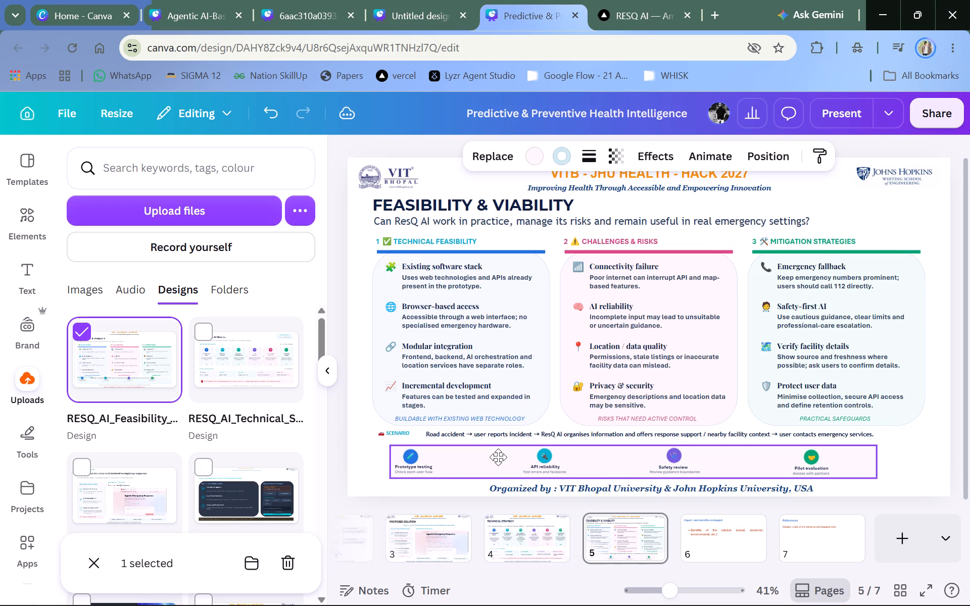
pyautogui.moveTo(498, 457); pyautogui.dragTo(498, 457)
pyautogui.click(498, 457)
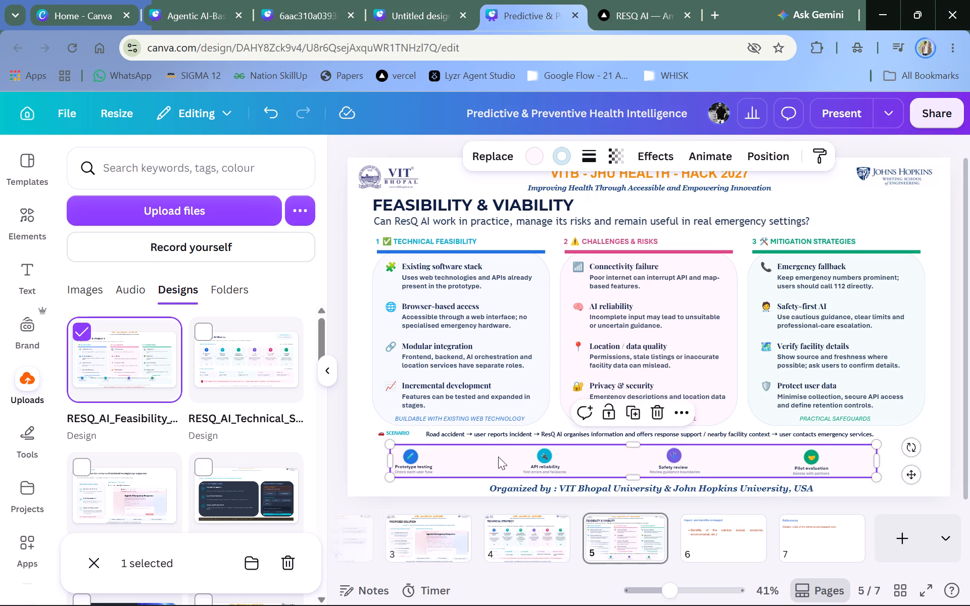
pyautogui.click(868, 463)
pyautogui.moveTo(874, 459); pyautogui.dragTo(832, 470)
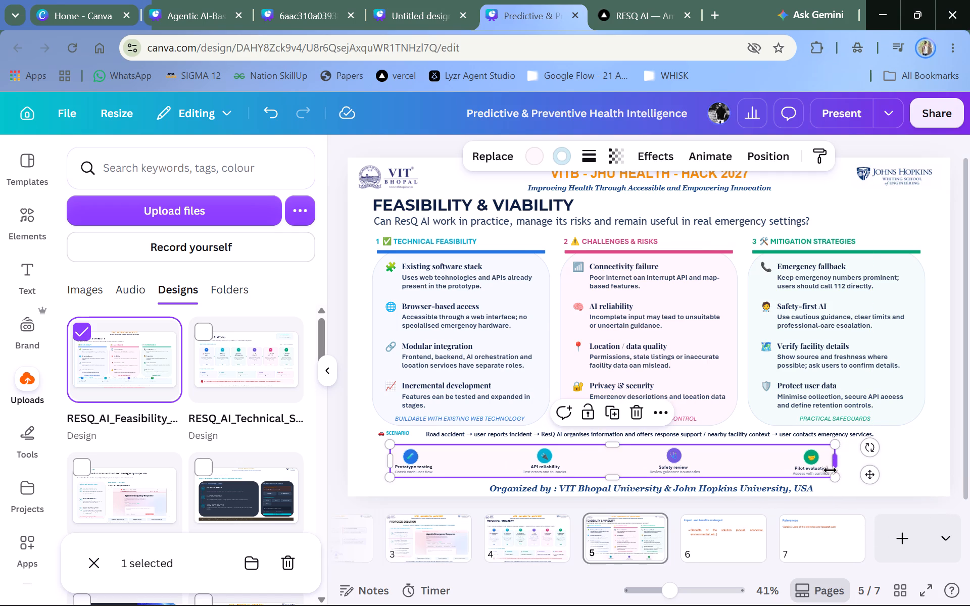
pyautogui.click(331, 436)
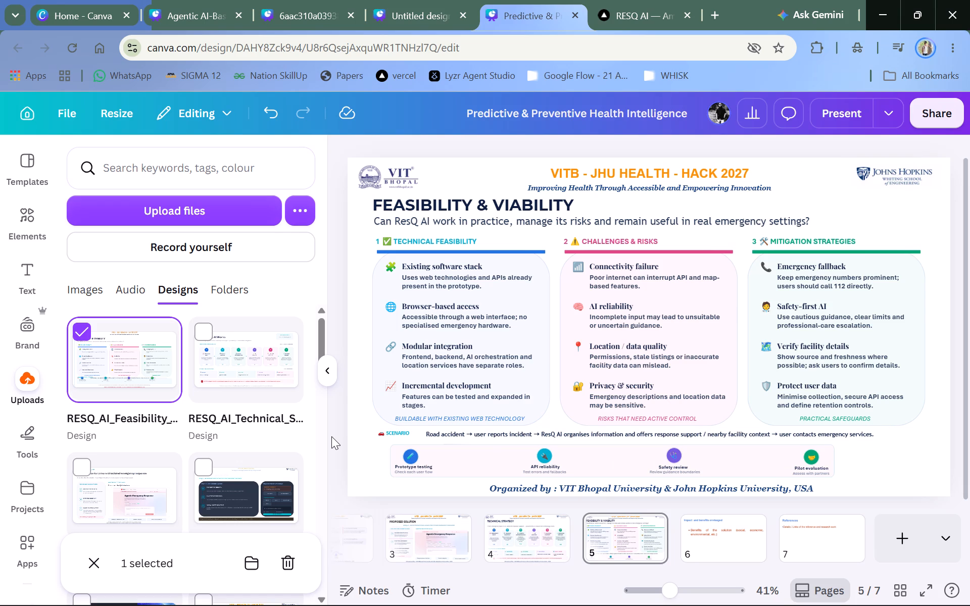
# Move the "SCENARIO" label slightly down, below the scenario sentence and against the milestone strip's upper left corner.
pyautogui.moveTo(400, 431); pyautogui.dragTo(399, 439)
pyautogui.click(399, 438)
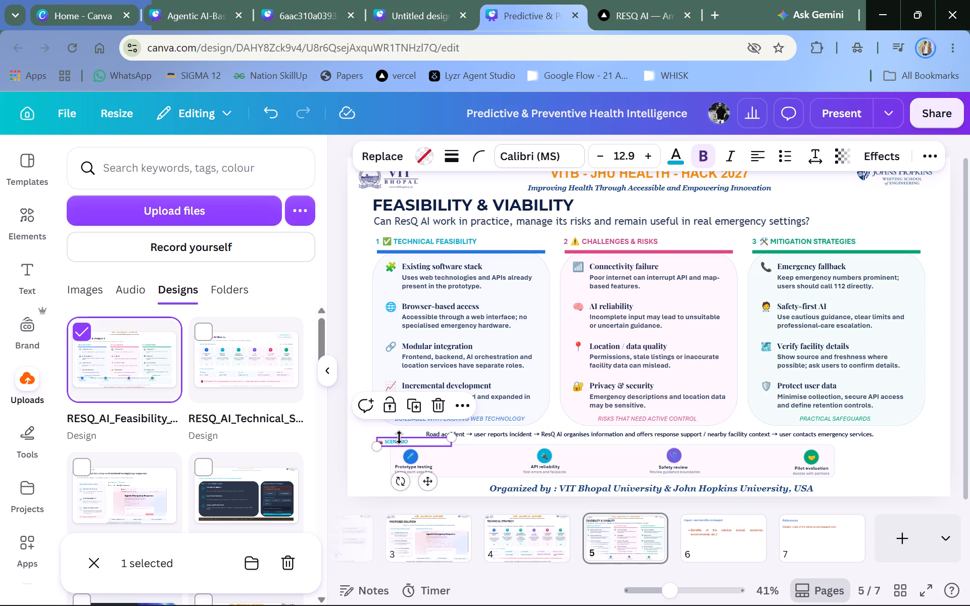
pyautogui.click(399, 436)
pyautogui.click(334, 460)
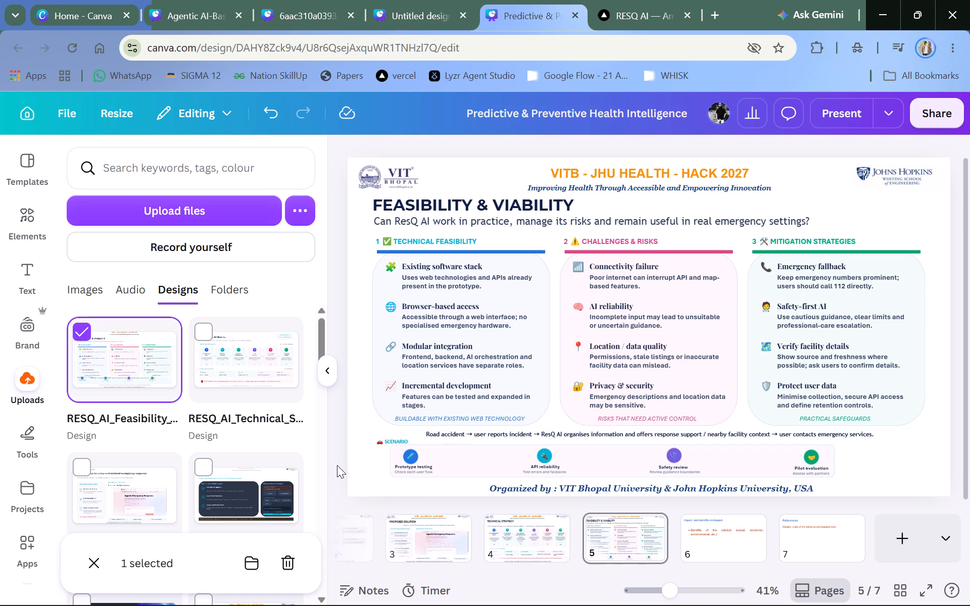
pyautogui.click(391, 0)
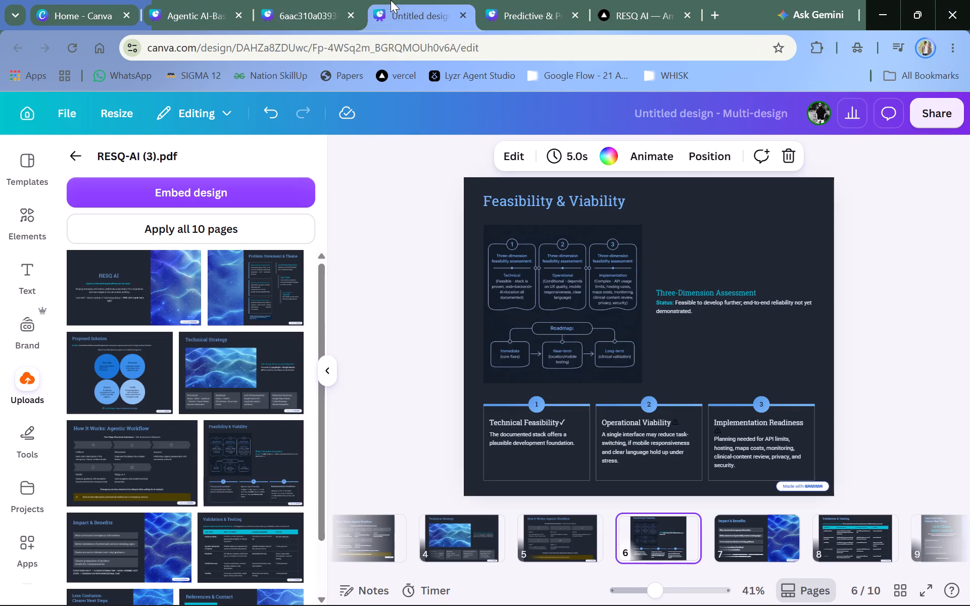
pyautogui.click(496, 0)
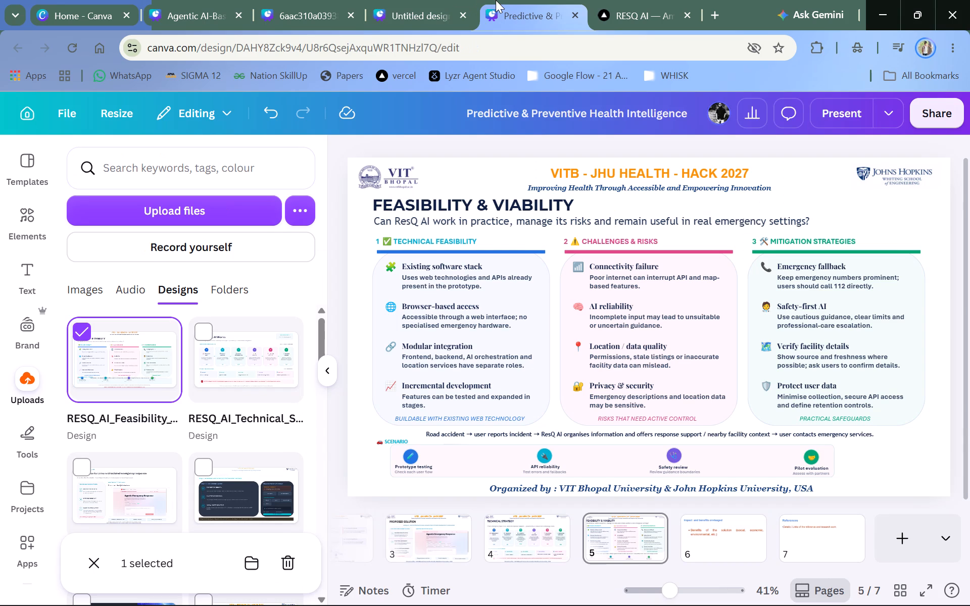
# Copy a green arrow from the Technical Strategy slide onto the Feasibility & Viability slide, between "Prototype testing" and "API reliability".
pyautogui.click(504, 543)
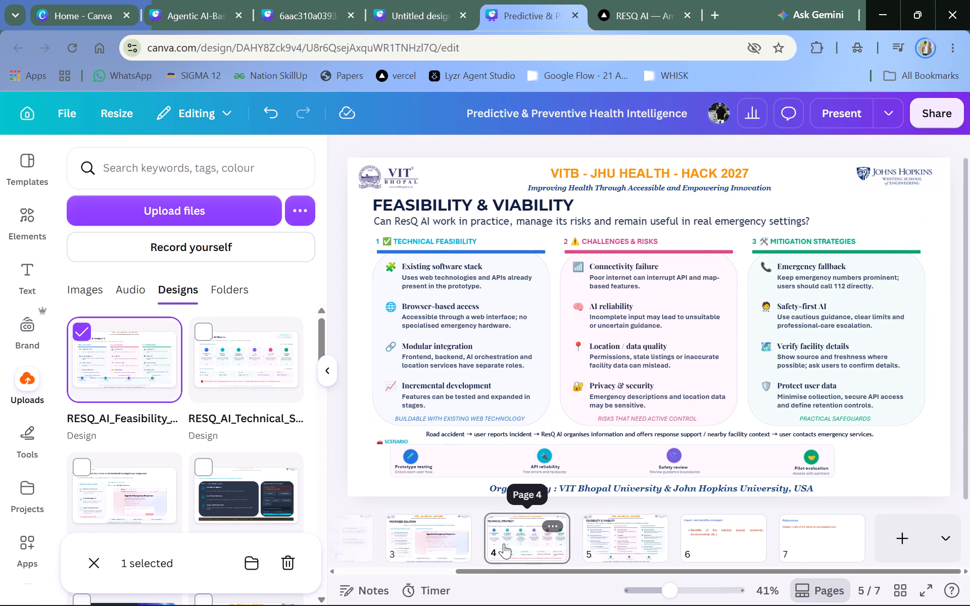
pyautogui.doubleClick(463, 326)
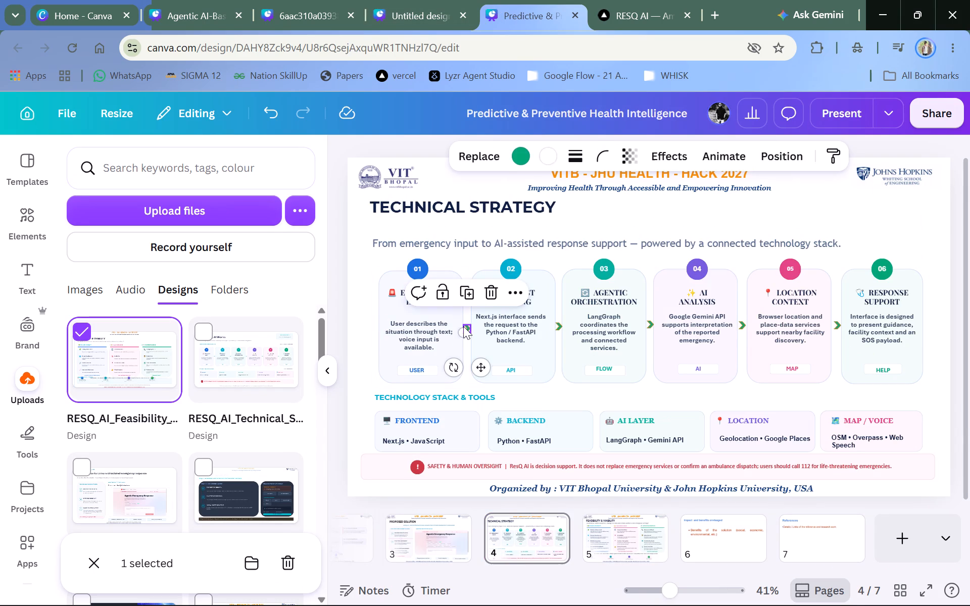
pyautogui.hotkey('ctrl', 'c')
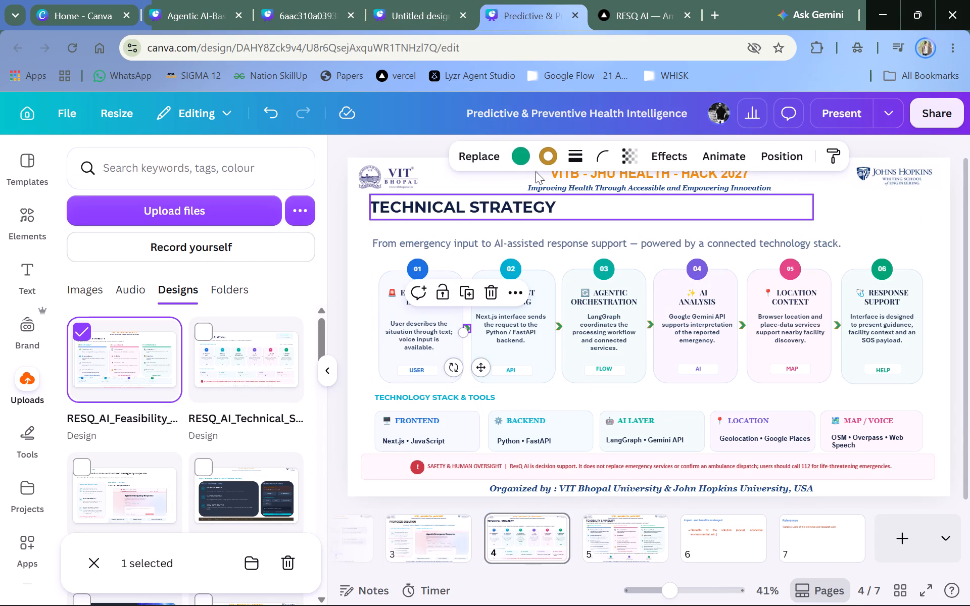
pyautogui.doubleClick(633, 533)
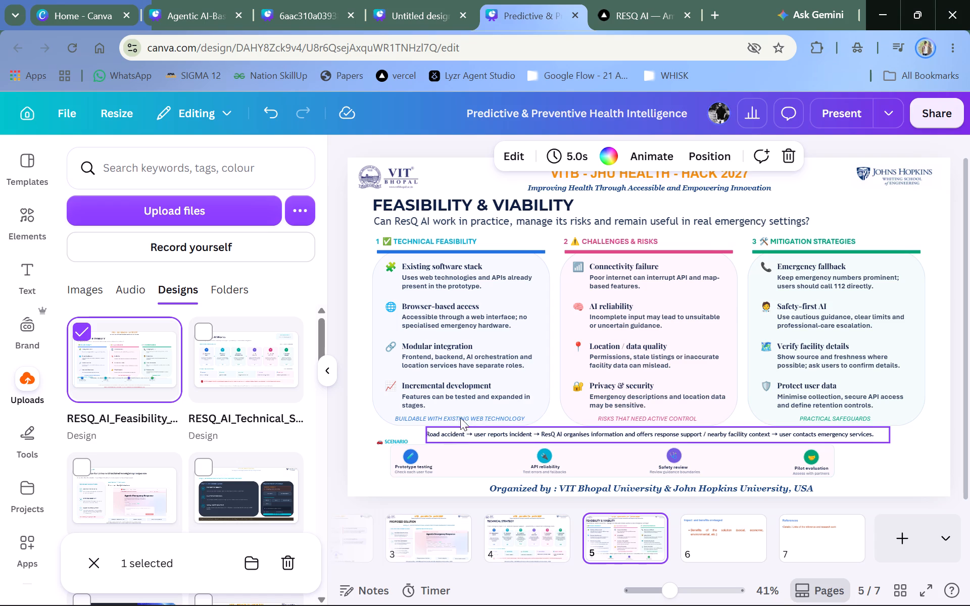
pyautogui.click(468, 460)
pyautogui.hotkey('ctrl', 'v')
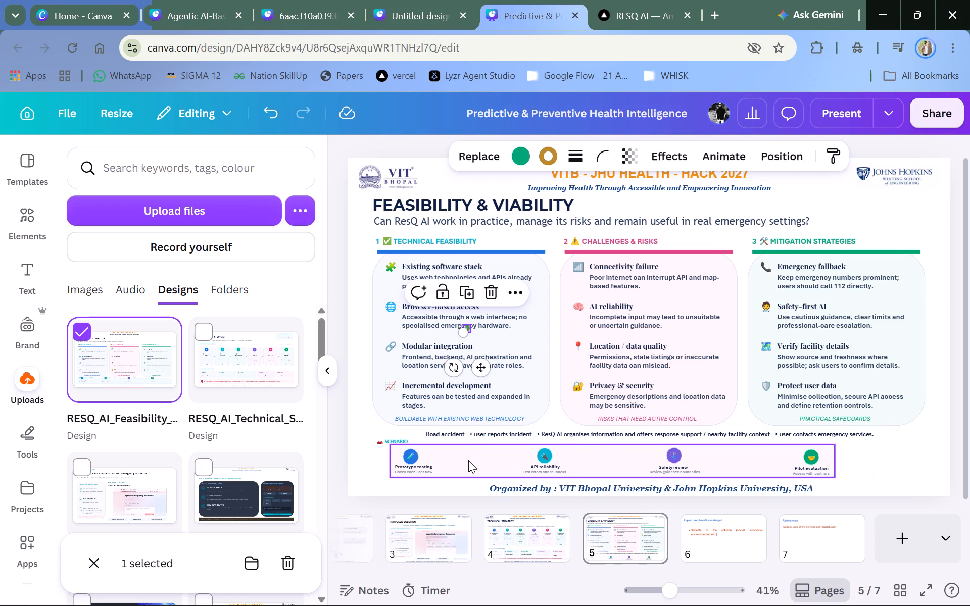
pyautogui.moveTo(480, 369); pyautogui.dragTo(481, 369)
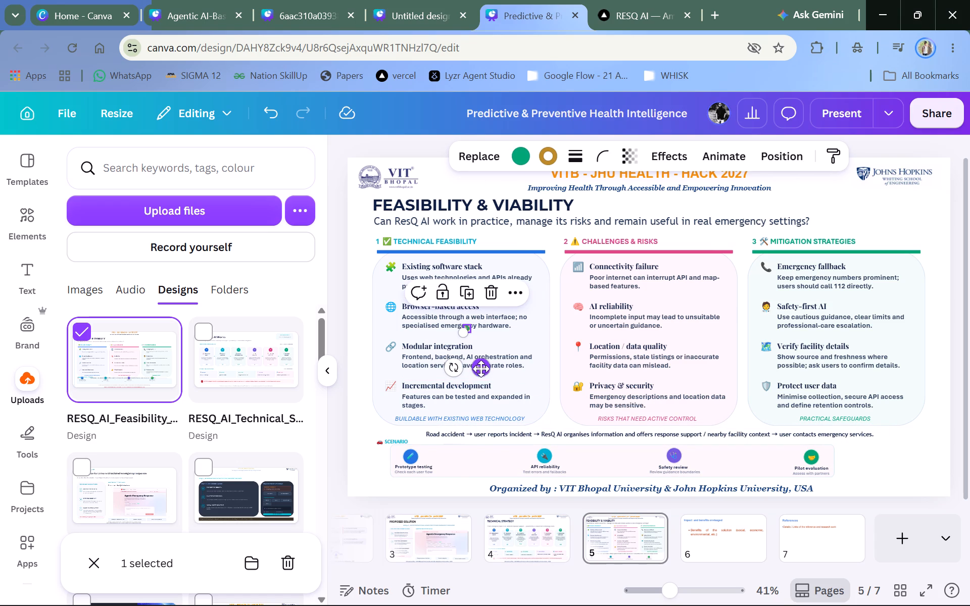
pyautogui.moveTo(481, 369); pyautogui.dragTo(490, 499)
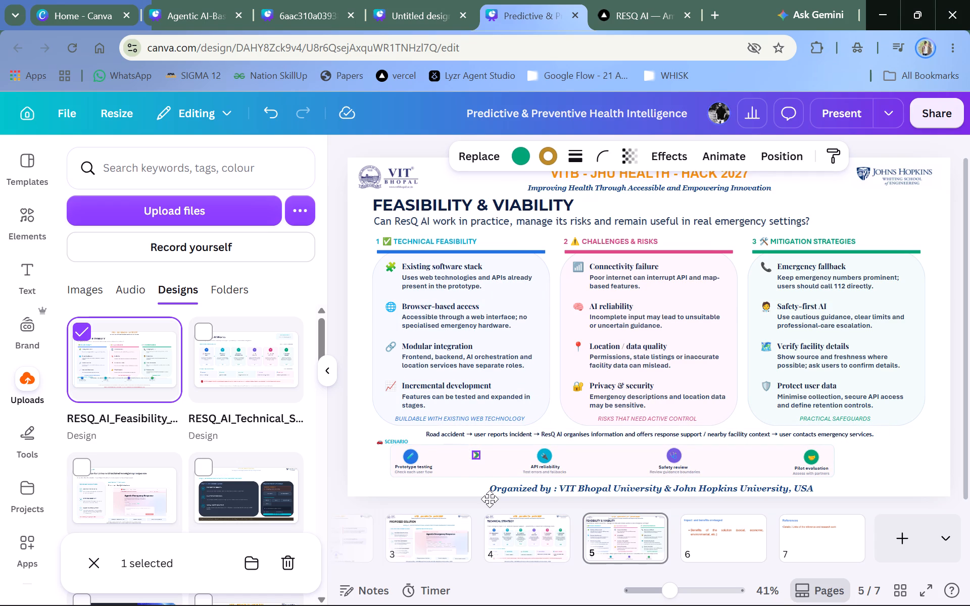
pyautogui.moveTo(490, 499); pyautogui.dragTo(487, 496)
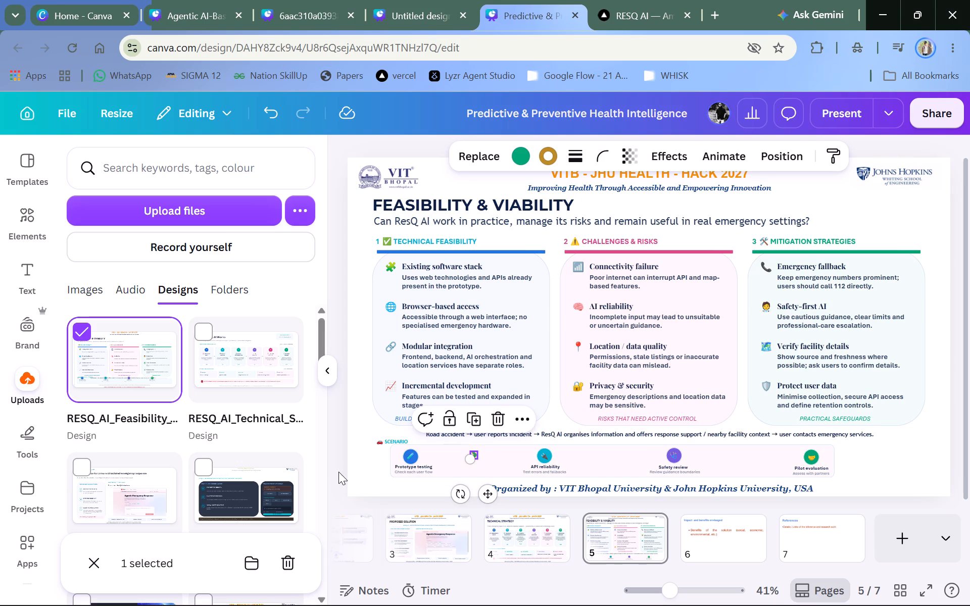
pyautogui.click(335, 472)
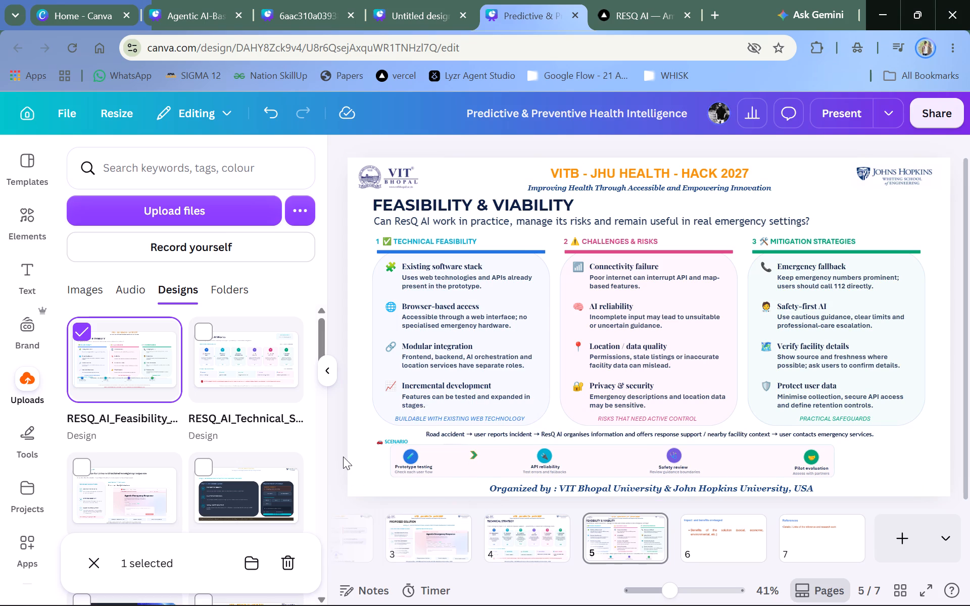
# Paste a second green arrow and place it in the milestone strip between "API reliability" and "Safety review", level with the first arrow.
pyautogui.hotkey('ctrl', 'v')
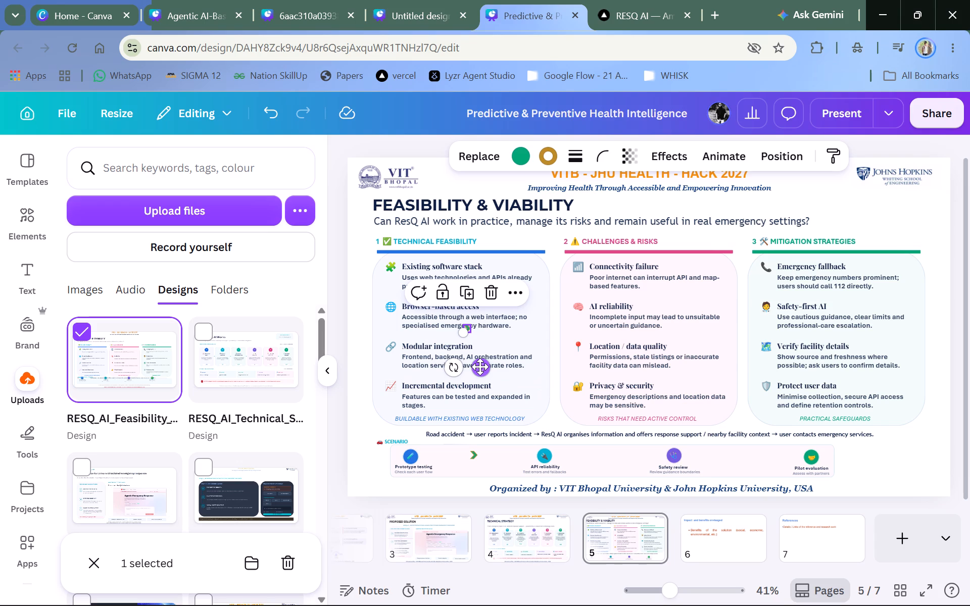
pyautogui.moveTo(480, 367); pyautogui.dragTo(613, 486)
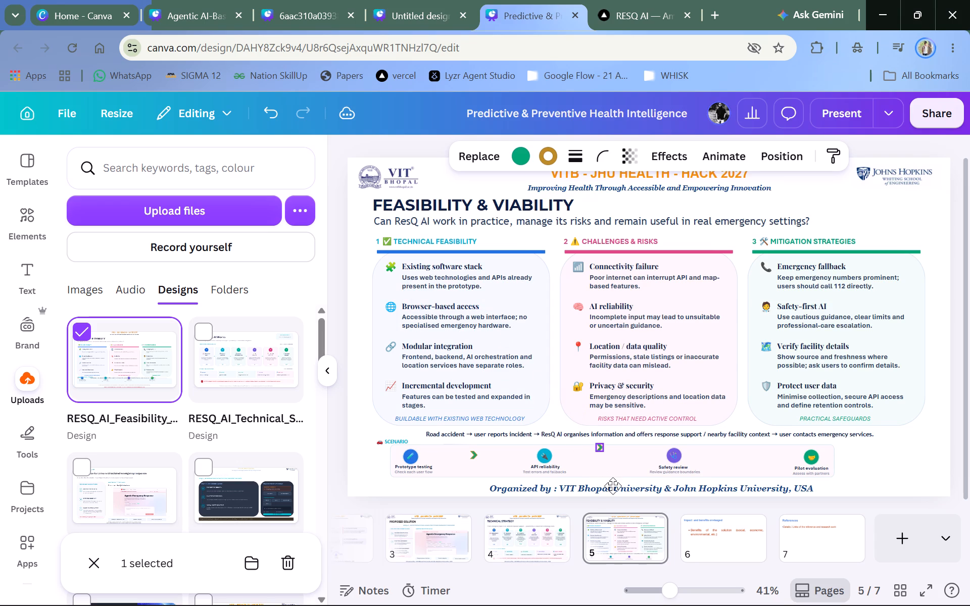
pyautogui.moveTo(613, 486); pyautogui.dragTo(619, 495)
pyautogui.moveTo(619, 495); pyautogui.dragTo(619, 492)
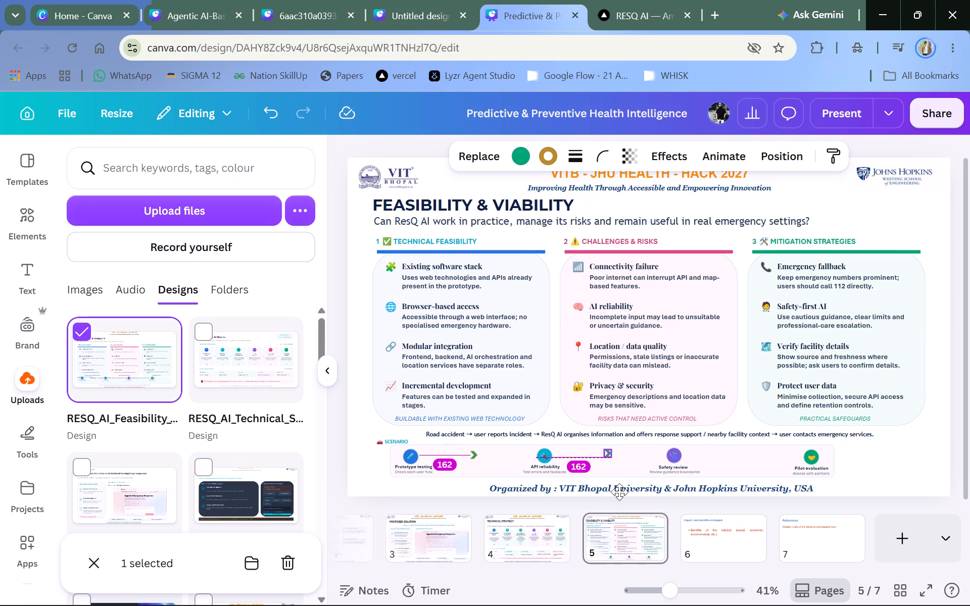
pyautogui.moveTo(619, 492); pyautogui.dragTo(620, 492)
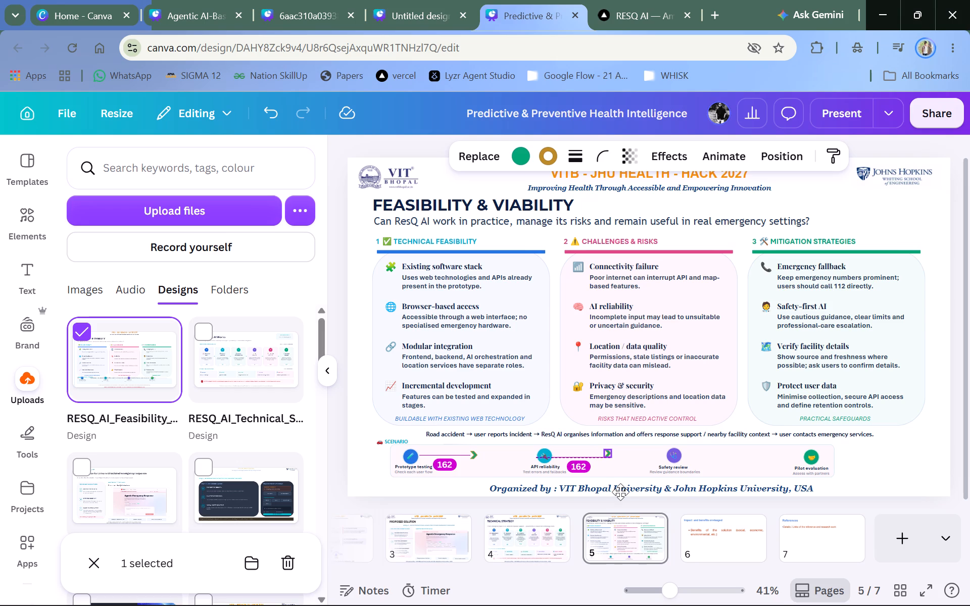
pyautogui.moveTo(620, 492); pyautogui.dragTo(622, 492)
pyautogui.click(622, 492)
pyautogui.click(473, 454)
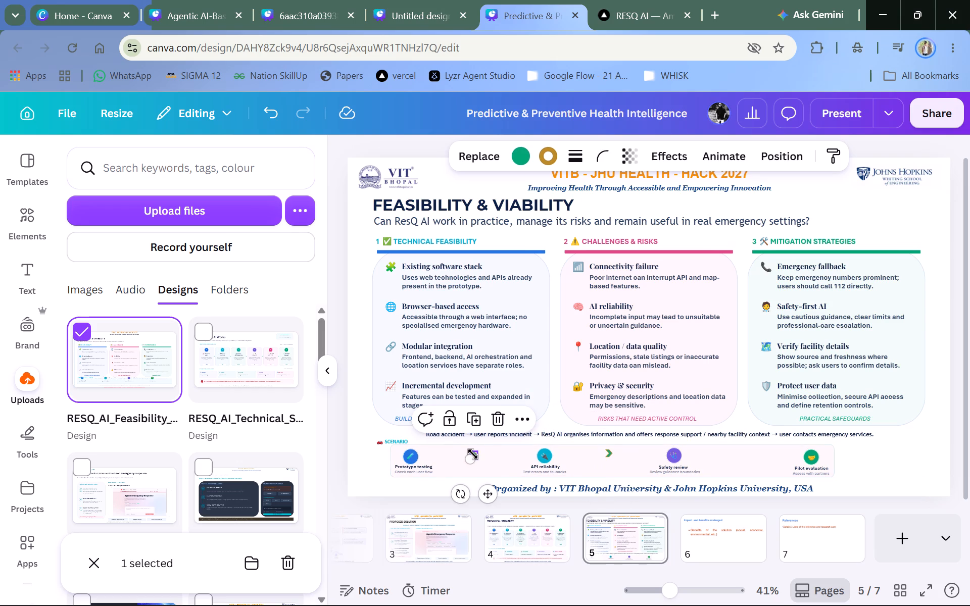
pyautogui.click(342, 432)
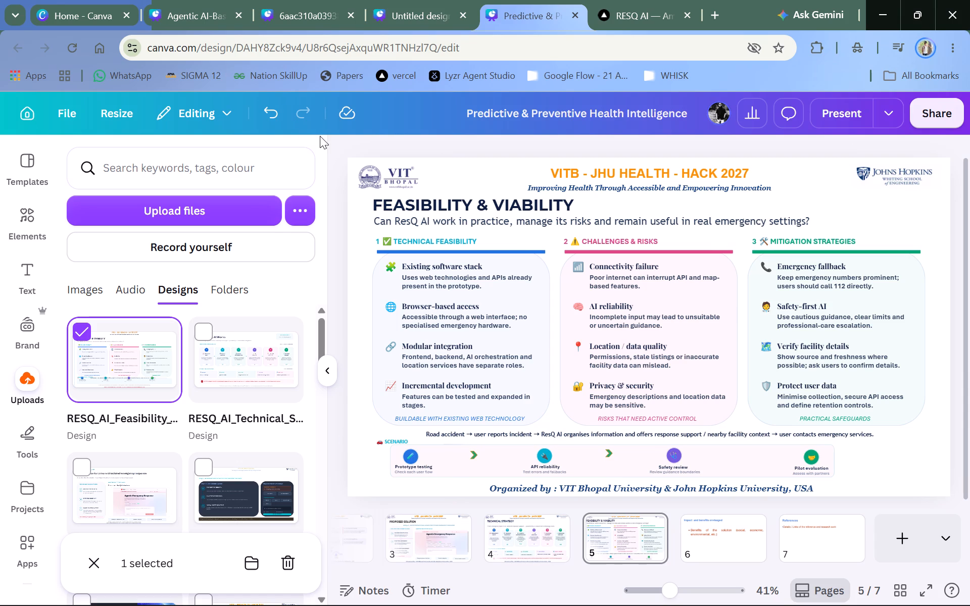
# Paste a third green arrow and place it in the milestone strip between "Safety review" and "Pilot evaluation".
pyautogui.hotkey('ctrl', 'v')
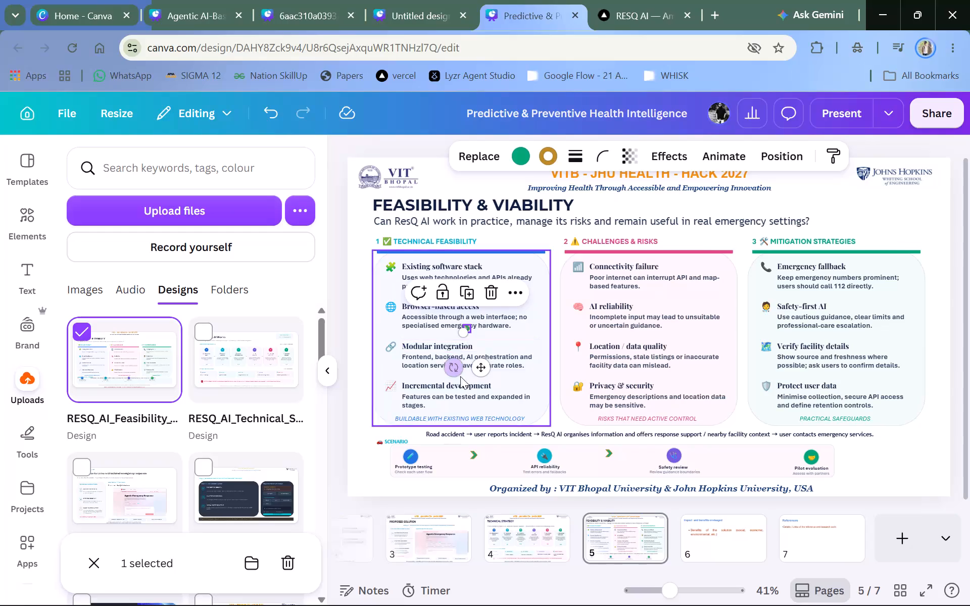
pyautogui.moveTo(487, 362); pyautogui.dragTo(711, 479)
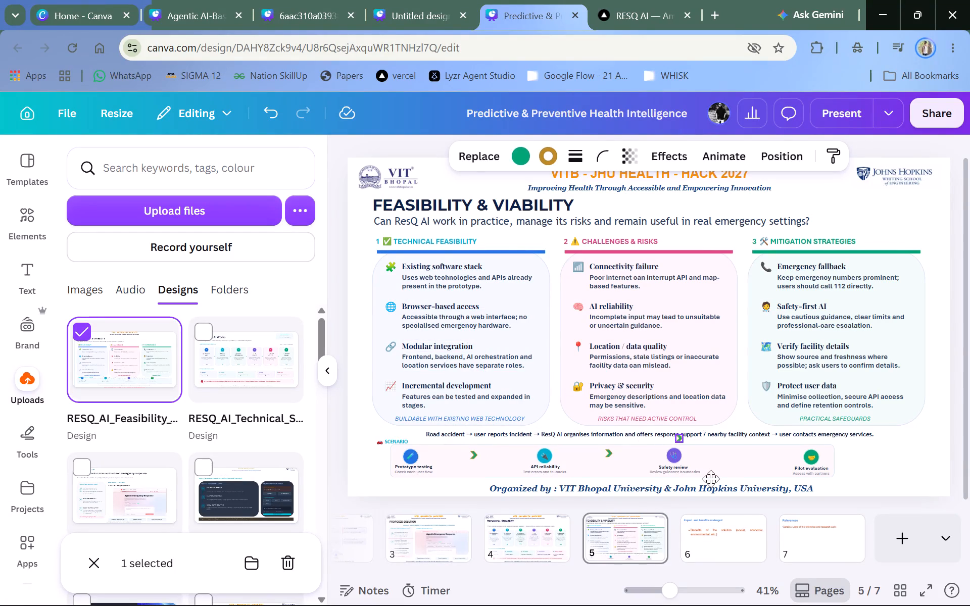
pyautogui.moveTo(711, 479); pyautogui.dragTo(756, 490)
pyautogui.moveTo(756, 490); pyautogui.dragTo(760, 489)
pyautogui.click(760, 489)
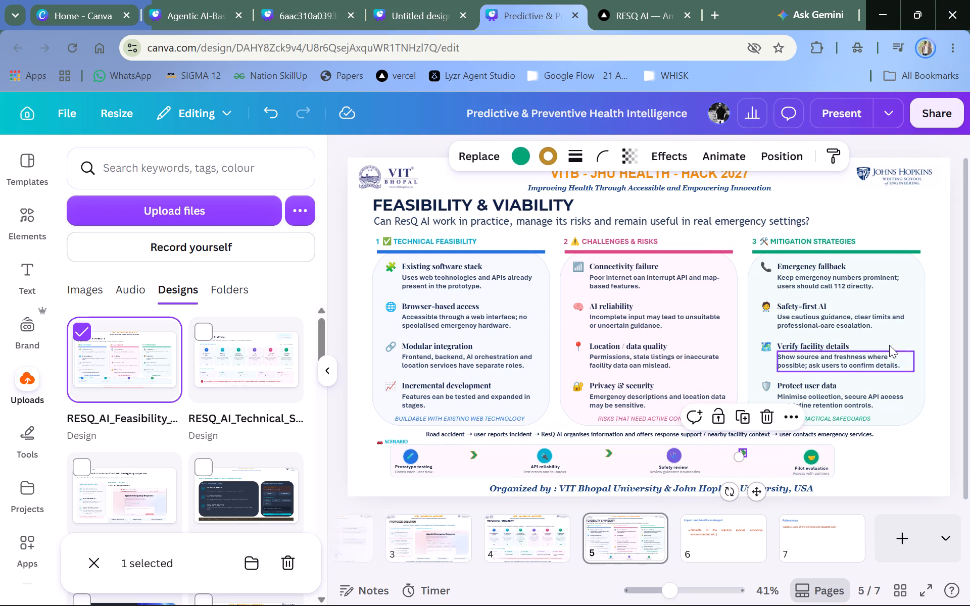
pyautogui.doubleClick(864, 213)
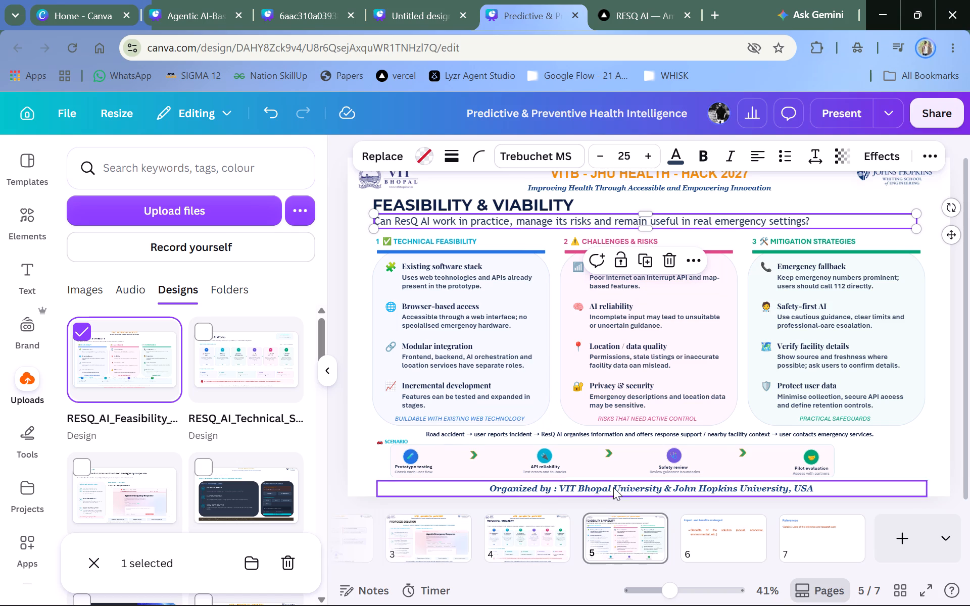
# Lower the three green arrows slightly so they line up with the centres of the milestone strip's round icons.
pyautogui.doubleClick(610, 452)
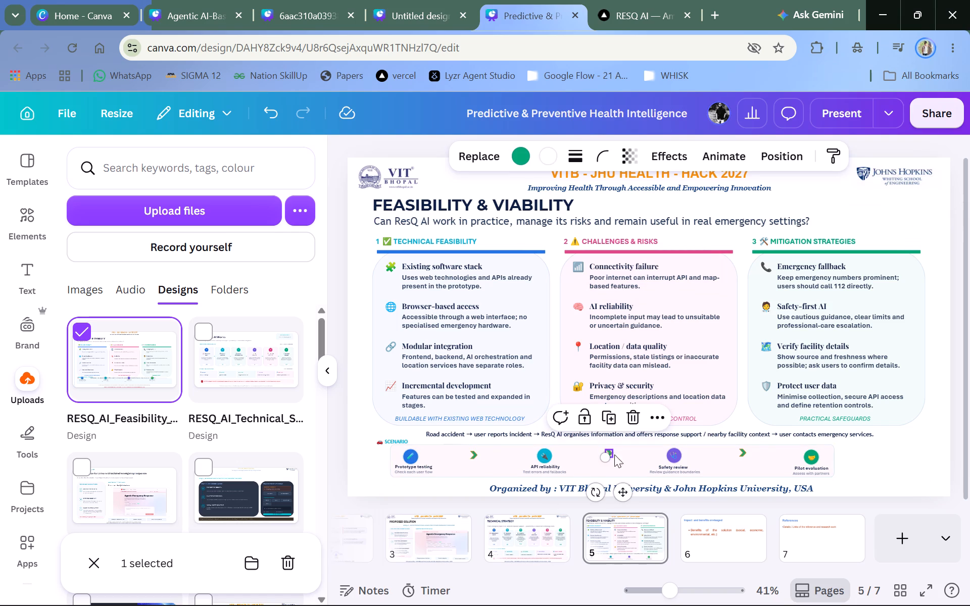
pyautogui.click(621, 490)
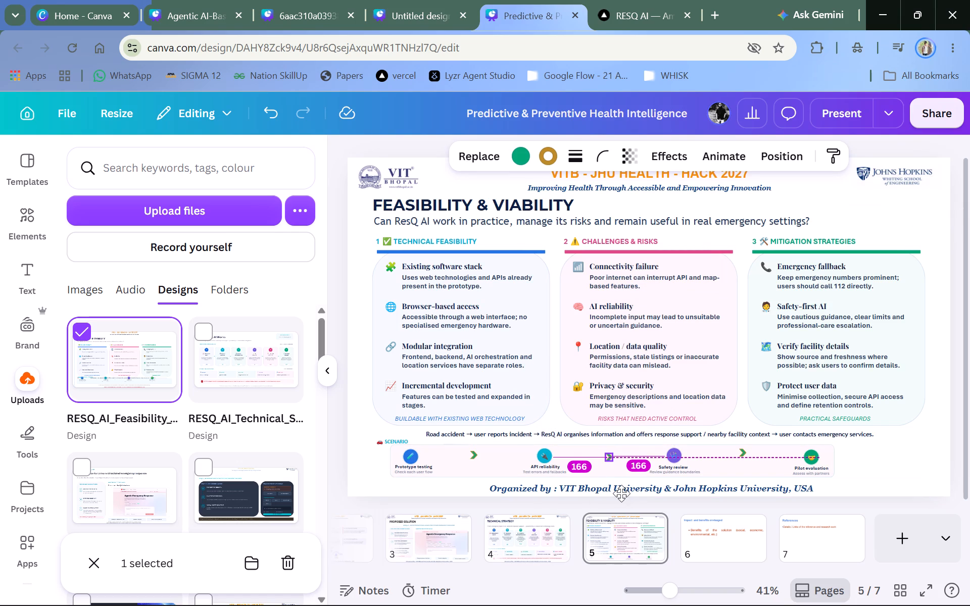
pyautogui.click(621, 493)
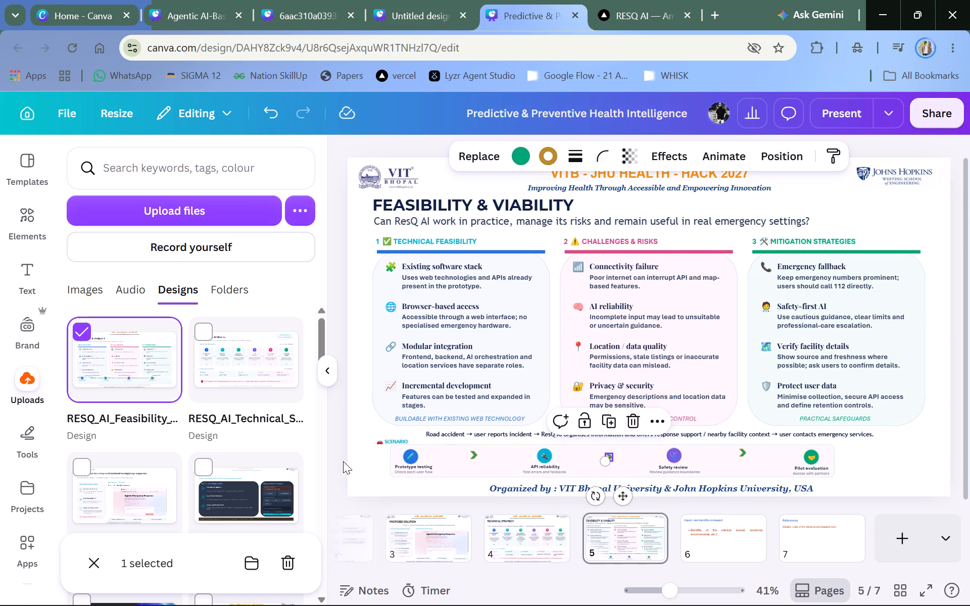
pyautogui.click(337, 459)
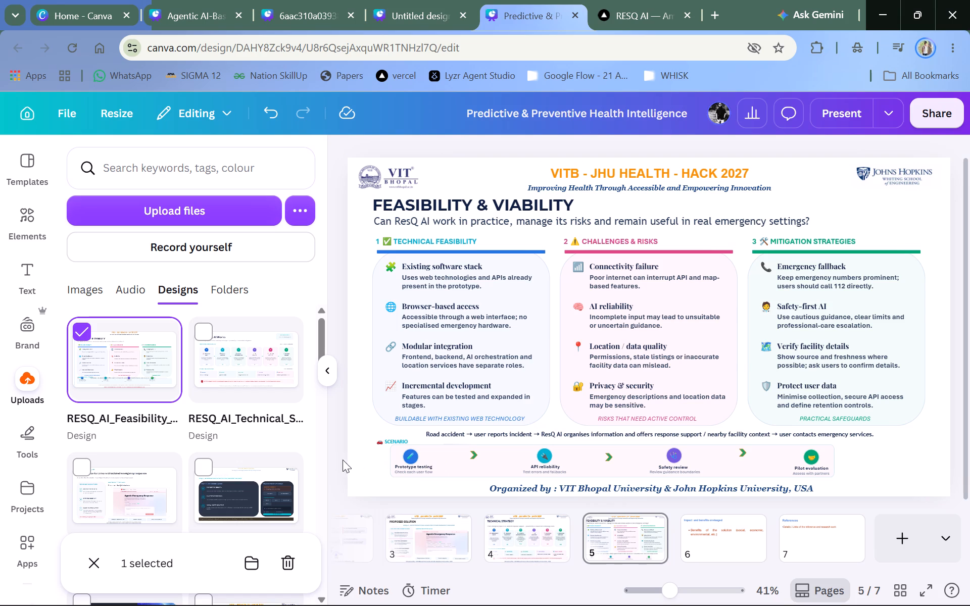
pyautogui.moveTo(471, 454); pyautogui.dragTo(471, 459)
pyautogui.doubleClick(336, 455)
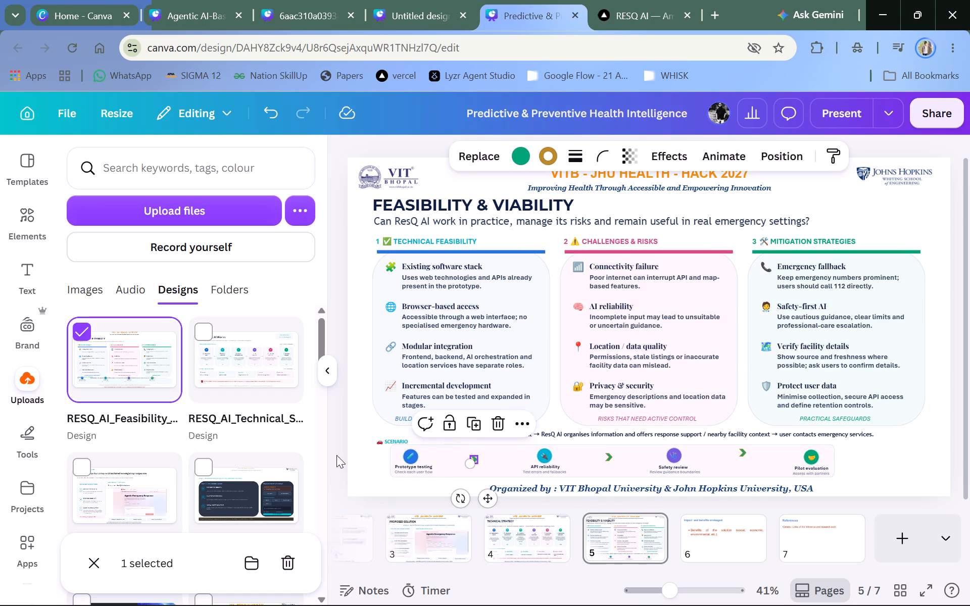
pyautogui.click(741, 450)
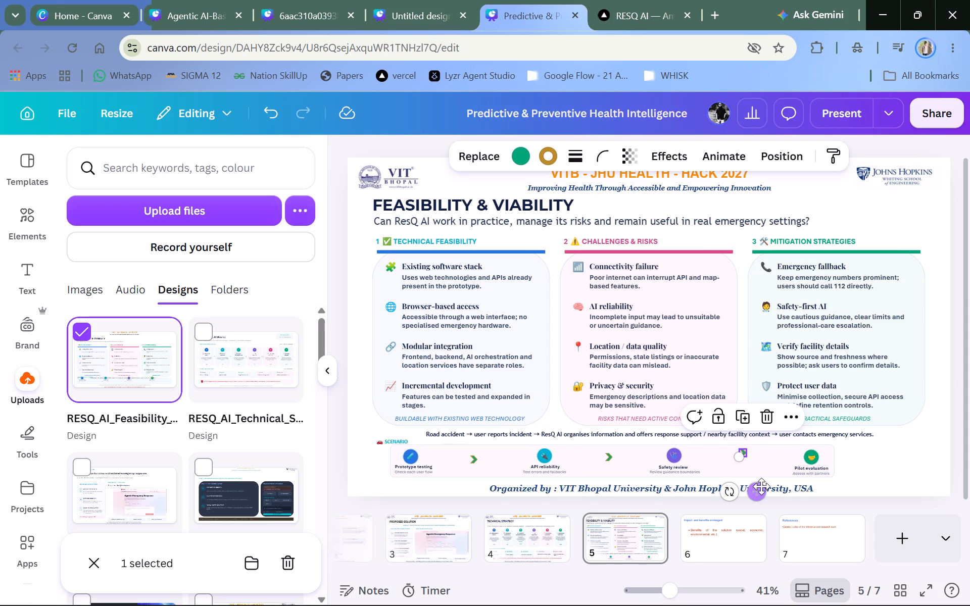
pyautogui.moveTo(761, 486); pyautogui.dragTo(760, 491)
pyautogui.click(760, 491)
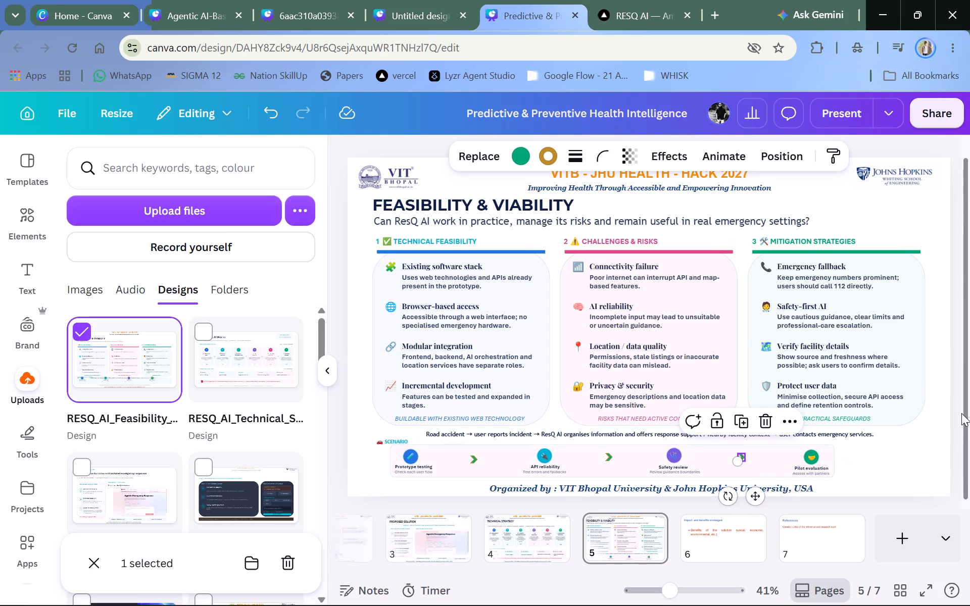
pyautogui.click(958, 417)
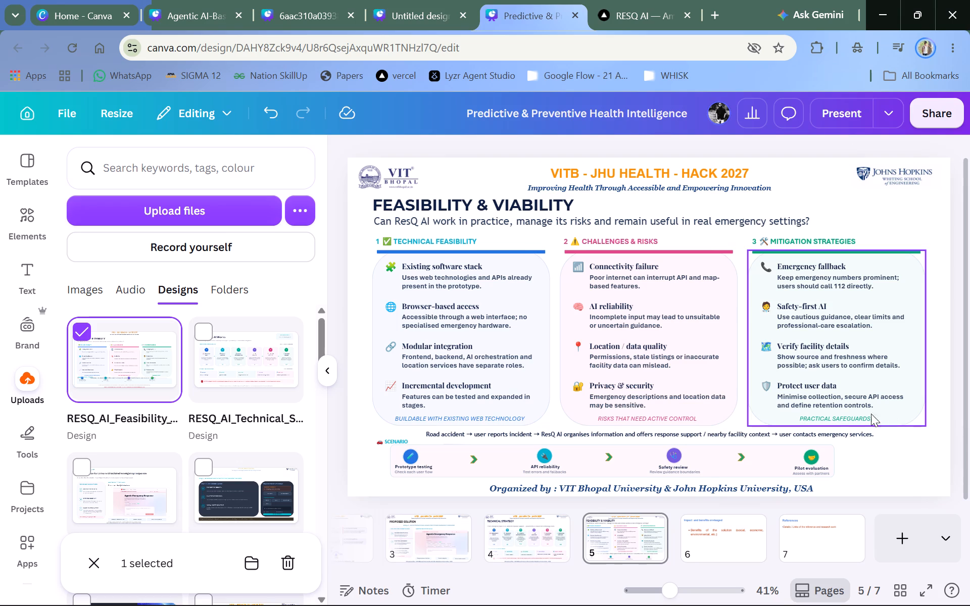
# Increase the "SCENARIO" label's font size to 14.9.
pyautogui.click(404, 440)
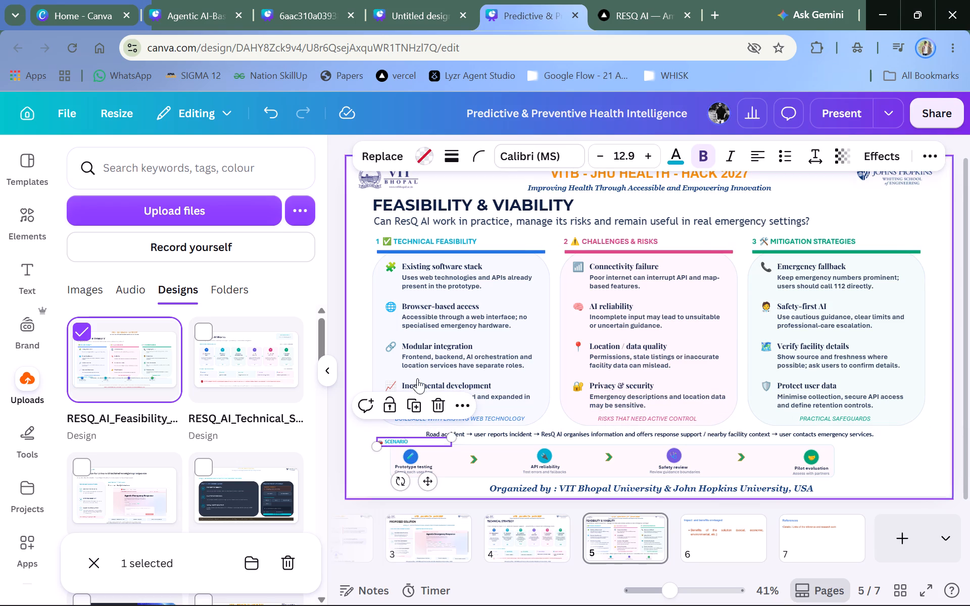
pyautogui.click(651, 154)
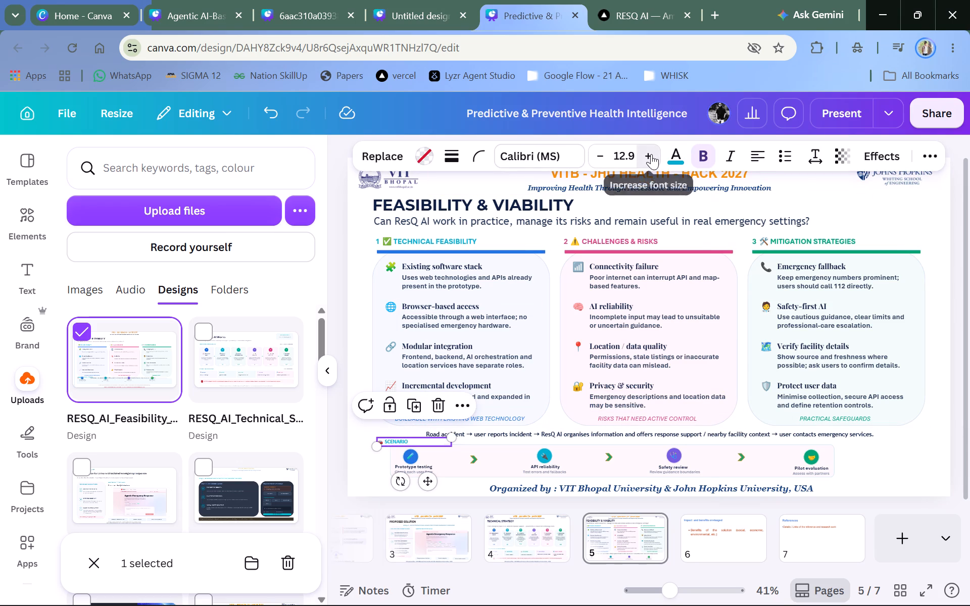
pyautogui.click(651, 154)
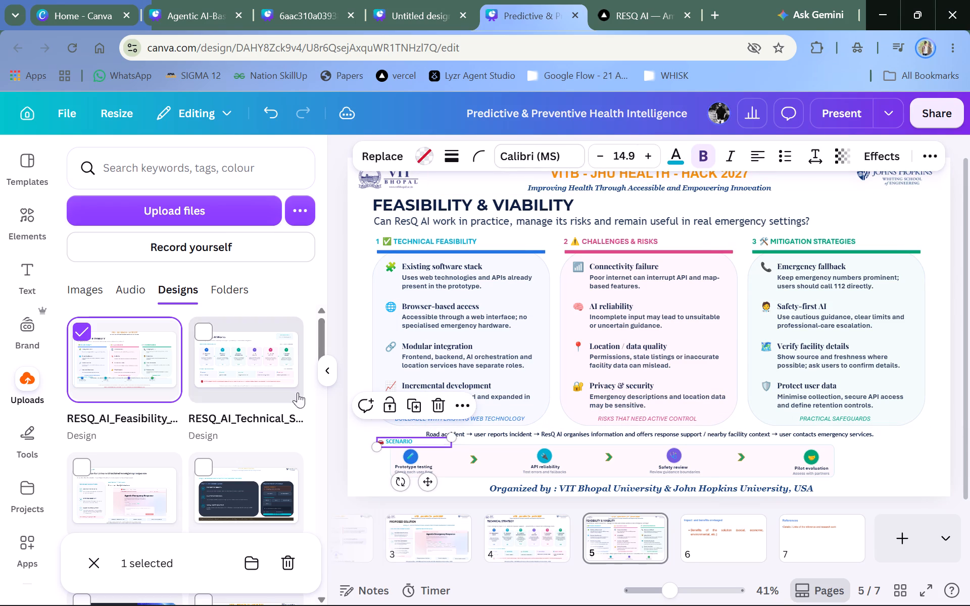
pyautogui.click(333, 410)
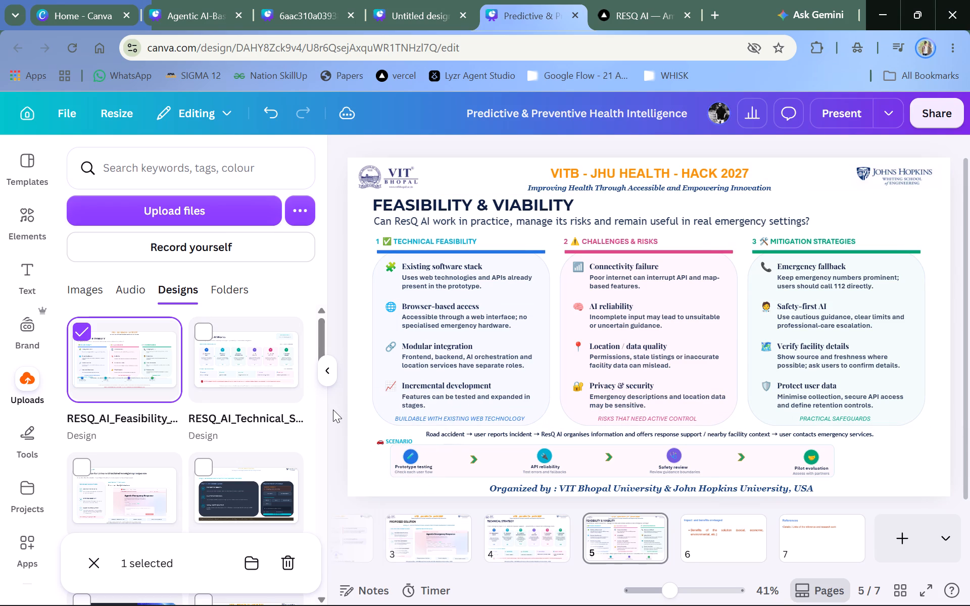
# Nudge the "SCENARIO" label slightly right and up so it sits just above the start of the milestone strip.
pyautogui.click(399, 442)
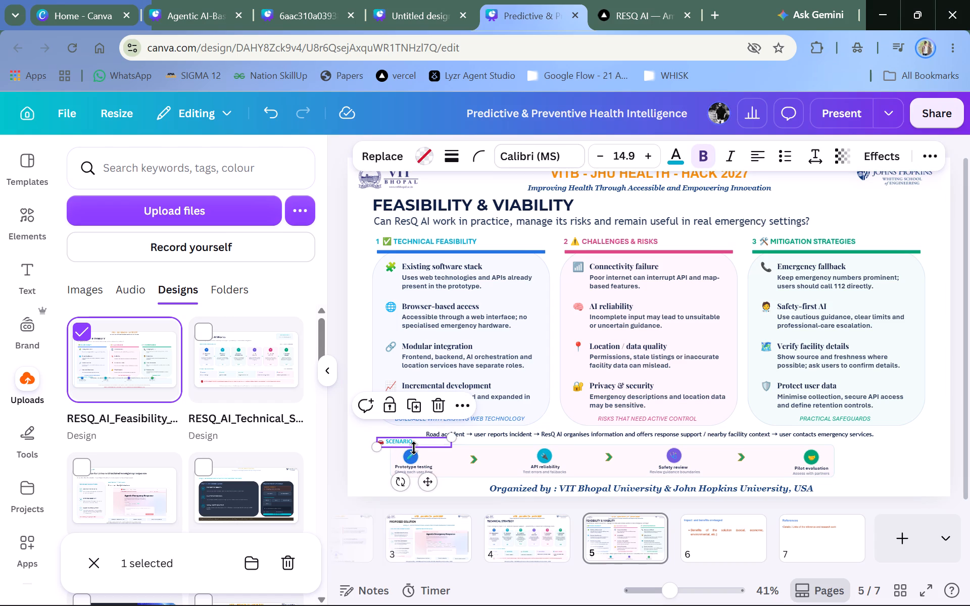
pyautogui.moveTo(425, 485); pyautogui.dragTo(431, 483)
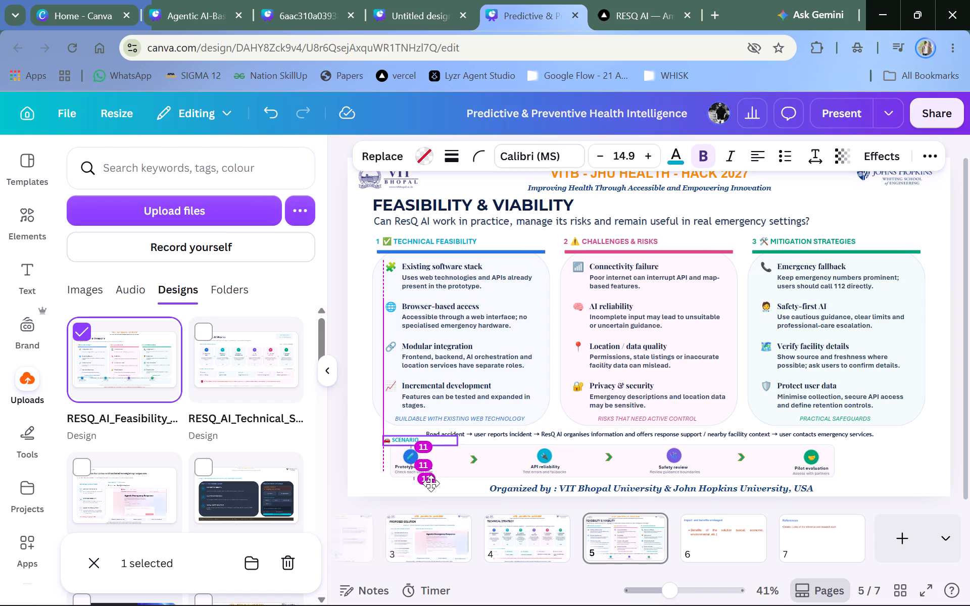
pyautogui.moveTo(431, 483); pyautogui.dragTo(433, 484)
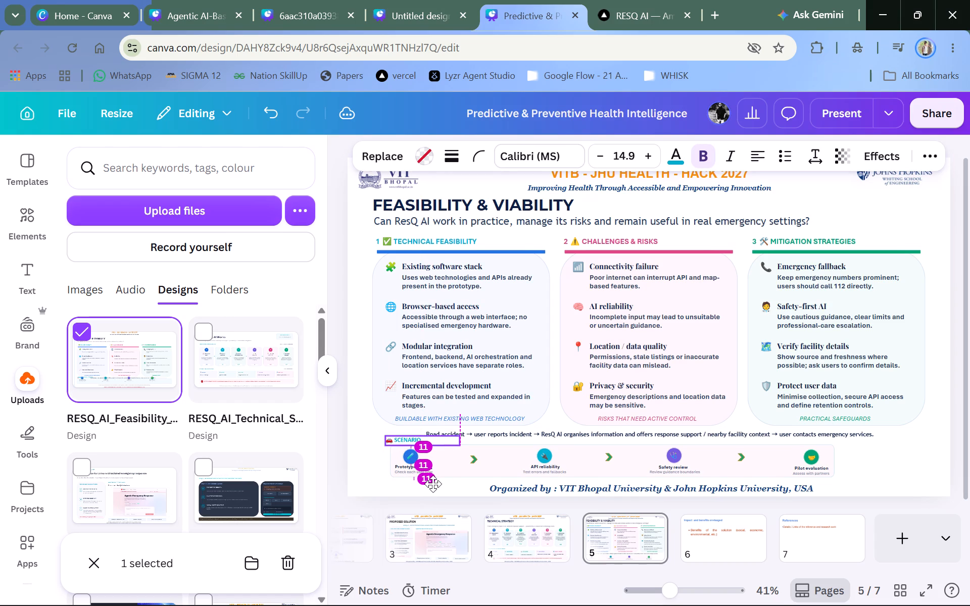
pyautogui.moveTo(433, 484); pyautogui.dragTo(432, 484)
pyautogui.click(337, 481)
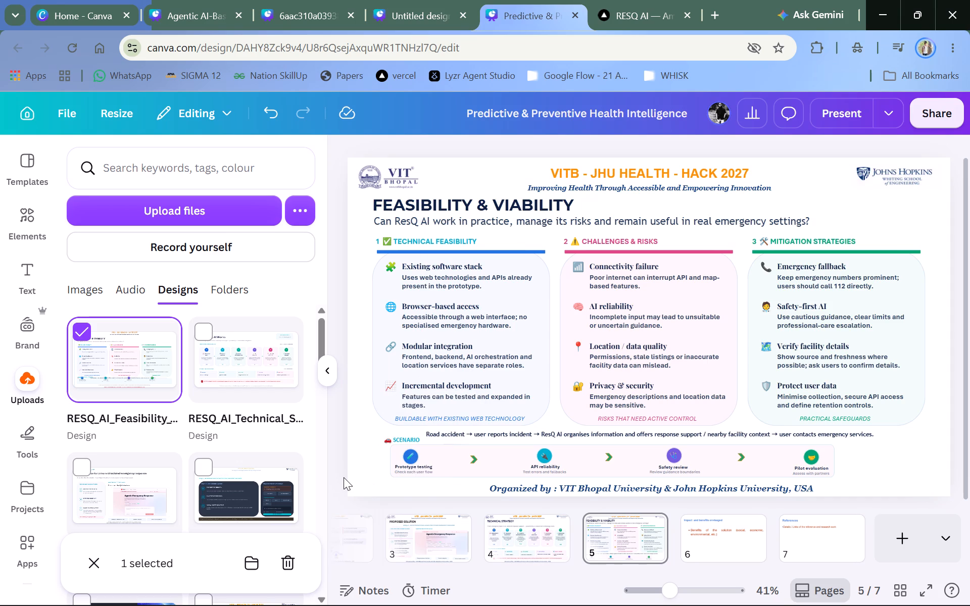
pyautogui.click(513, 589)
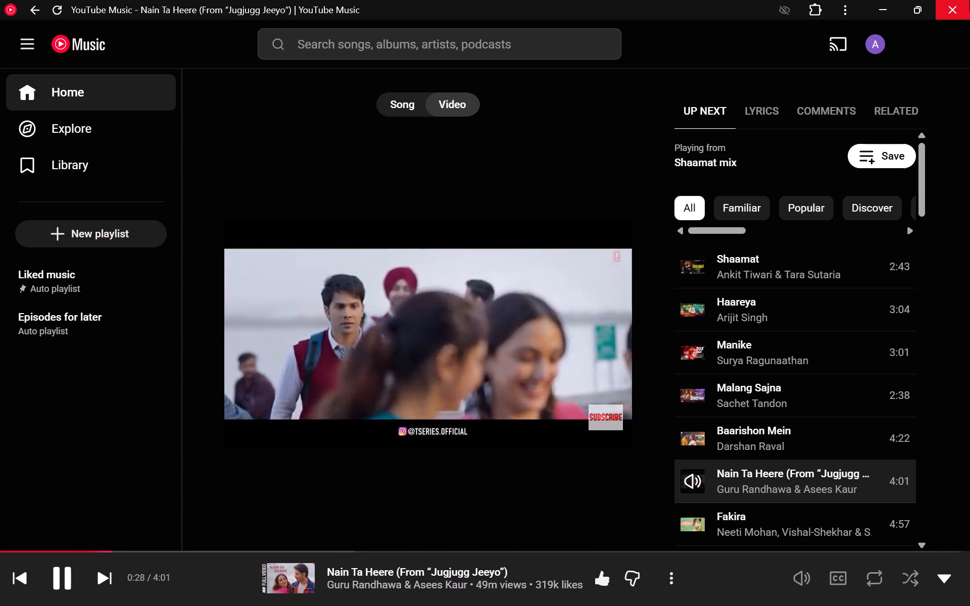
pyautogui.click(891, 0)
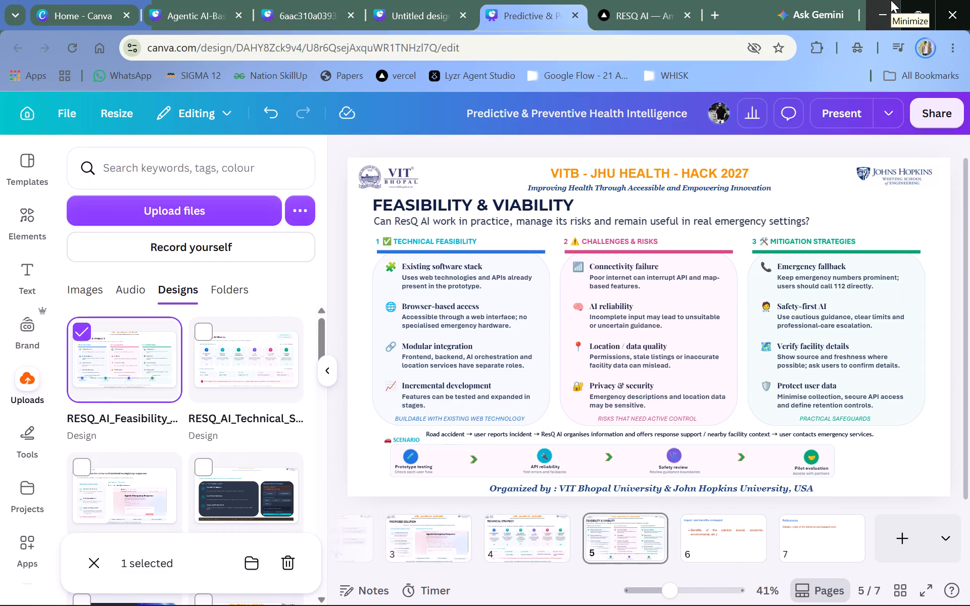
pyautogui.press('F12')
pyautogui.press('Print')
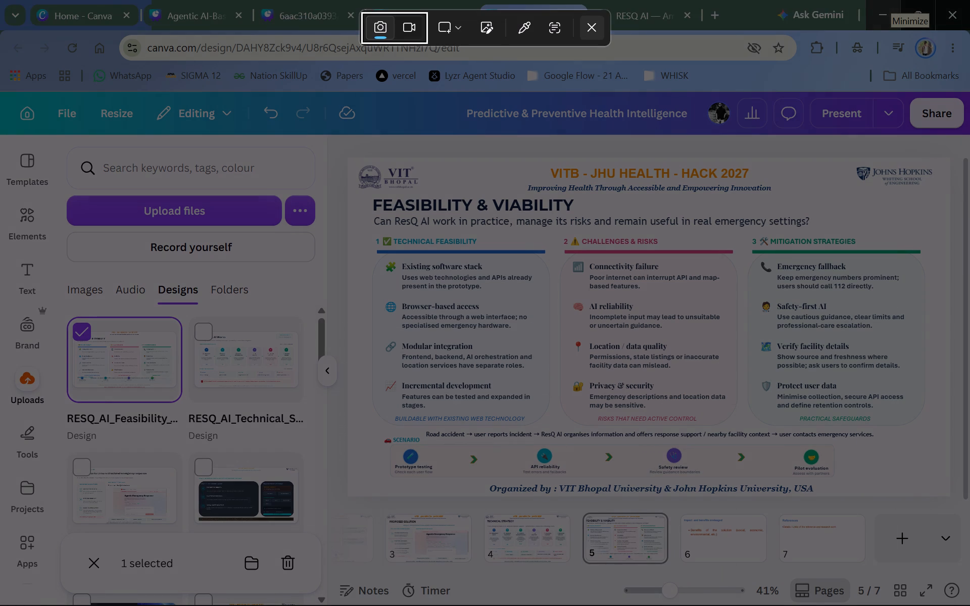
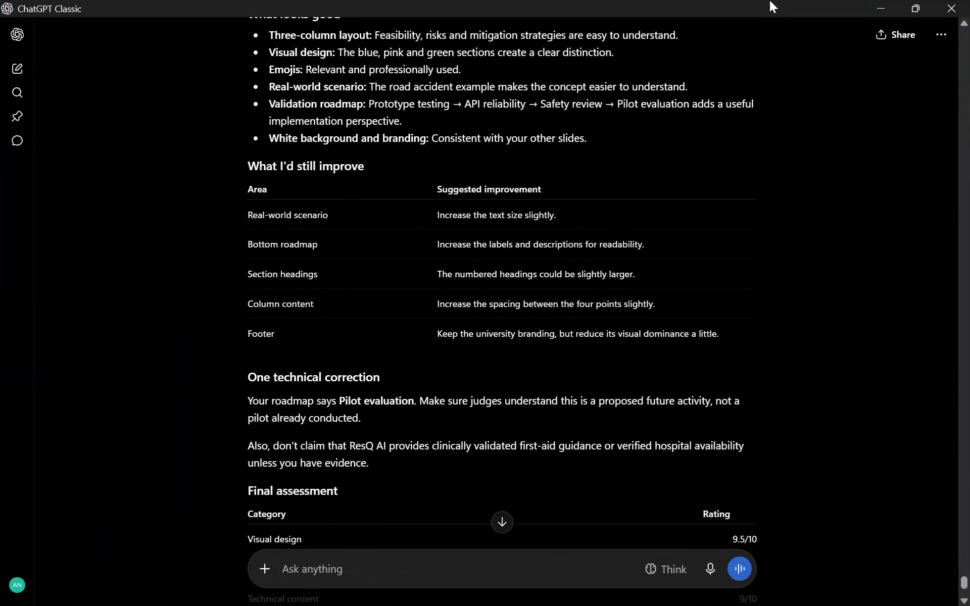
pyautogui.press('shift+super+F23')
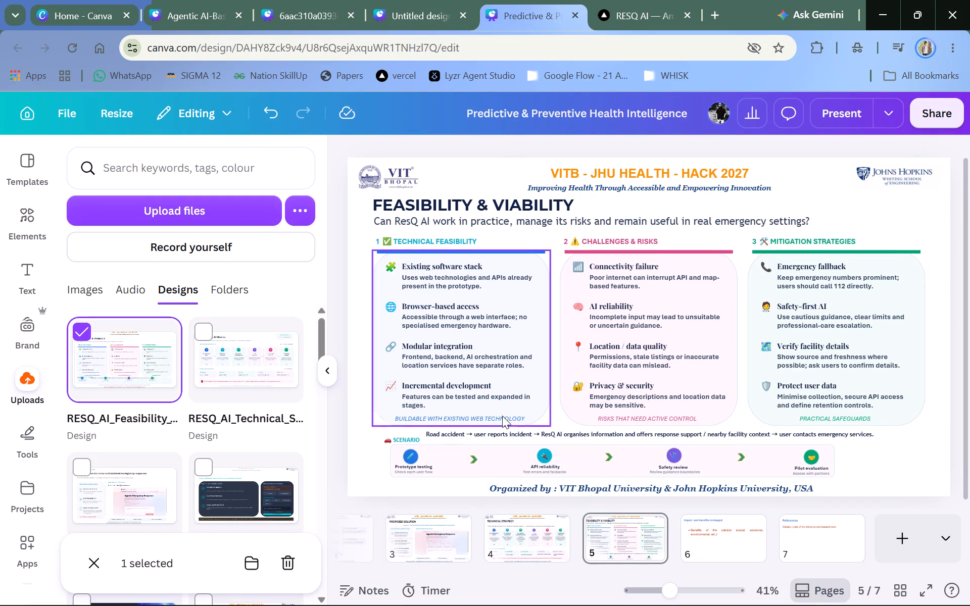
pyautogui.doubleClick(413, 463)
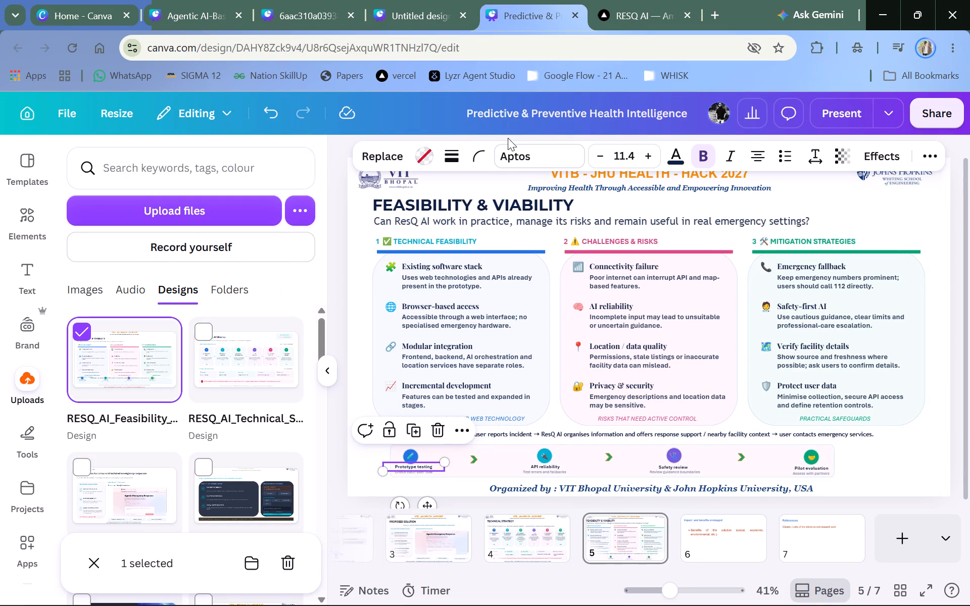
pyautogui.doubleClick(645, 155)
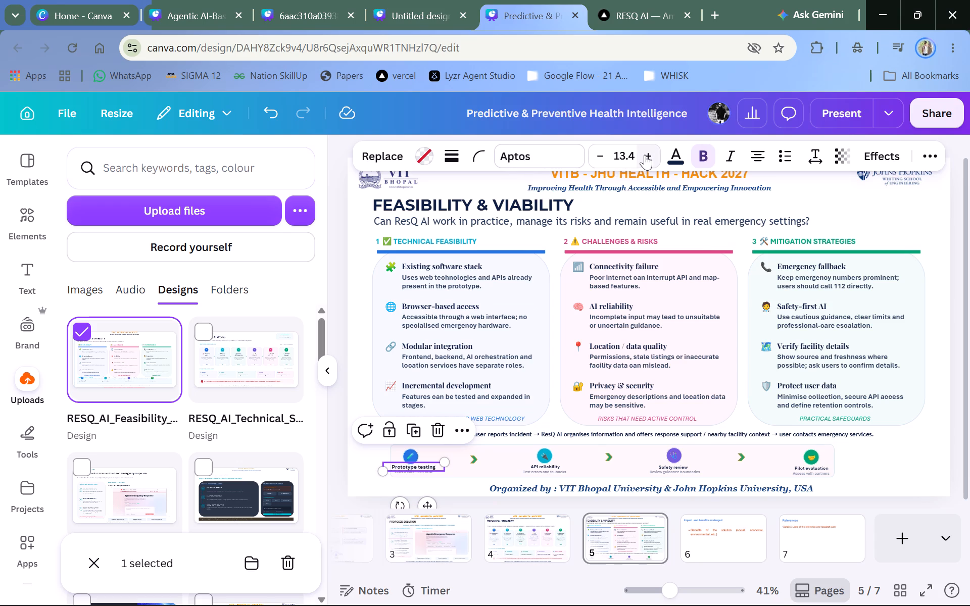
pyautogui.click(645, 155)
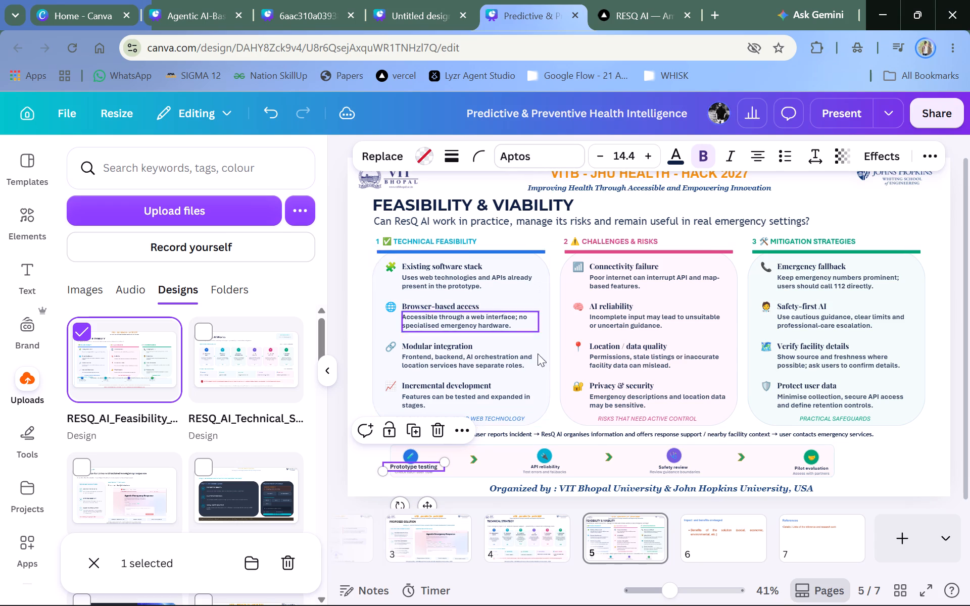
pyautogui.click(554, 466)
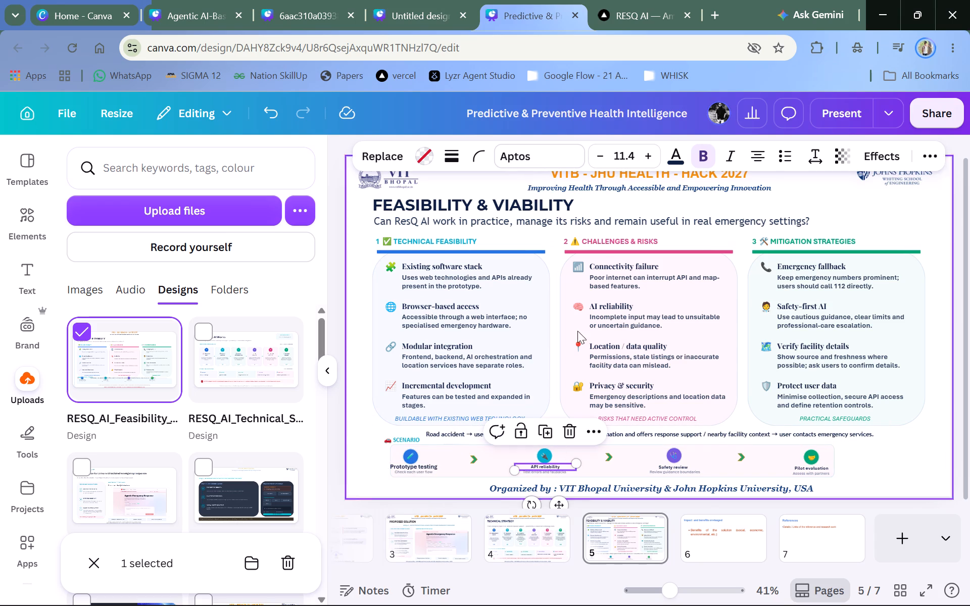
pyautogui.doubleClick(644, 159)
pyautogui.click(644, 159)
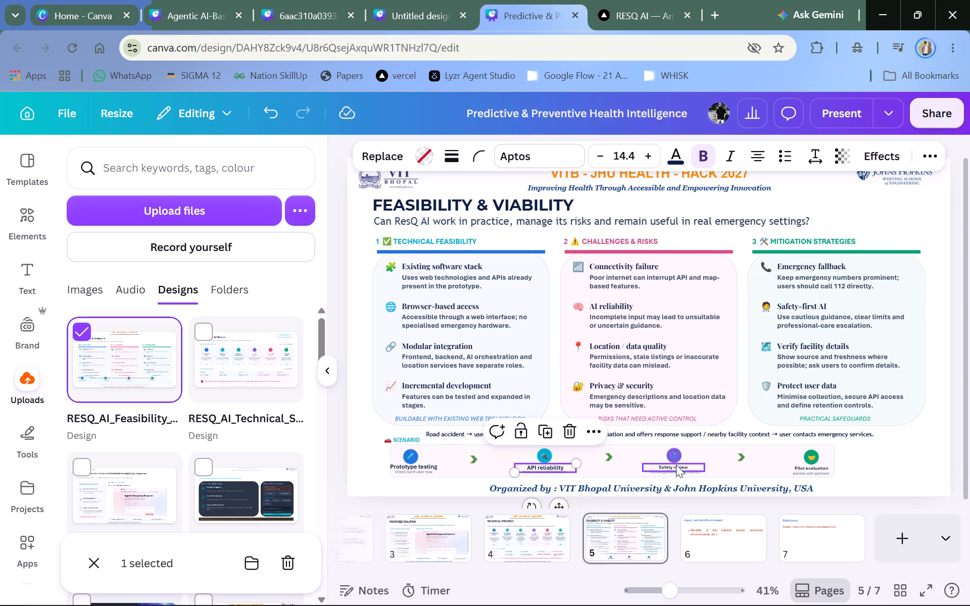
pyautogui.click(676, 465)
pyautogui.doubleClick(647, 164)
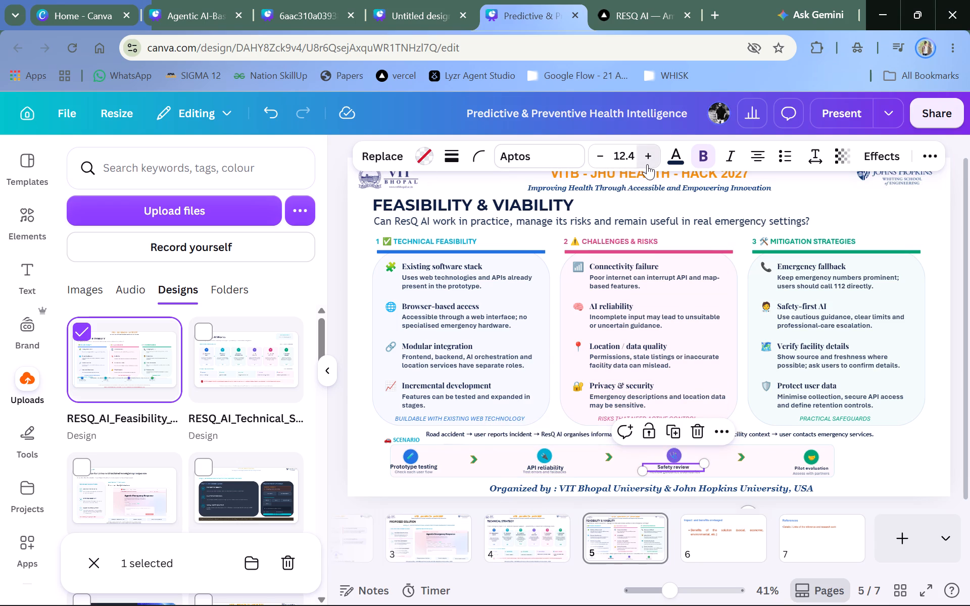
pyautogui.click(647, 164)
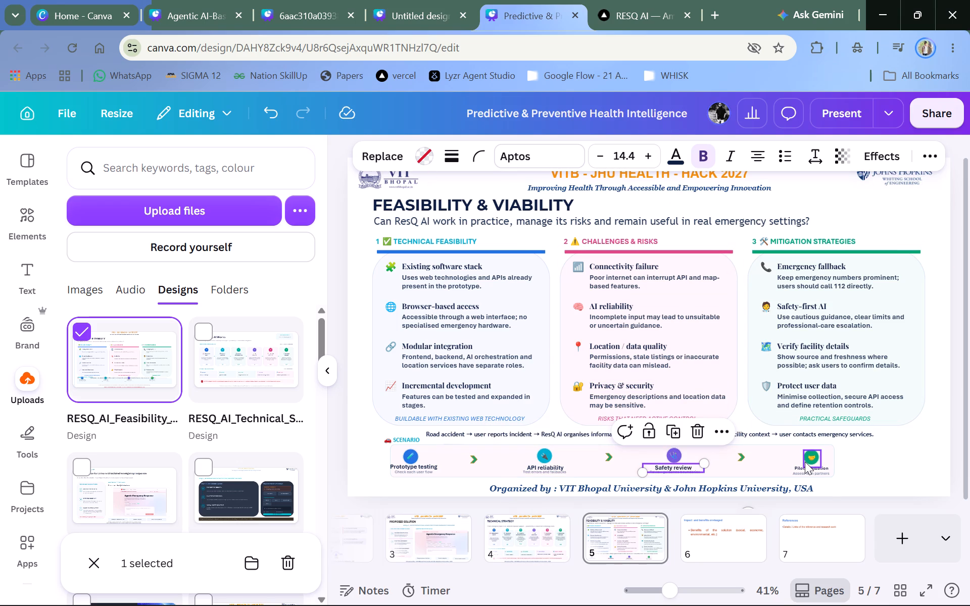
pyautogui.doubleClick(808, 464)
pyautogui.tripleClick(643, 158)
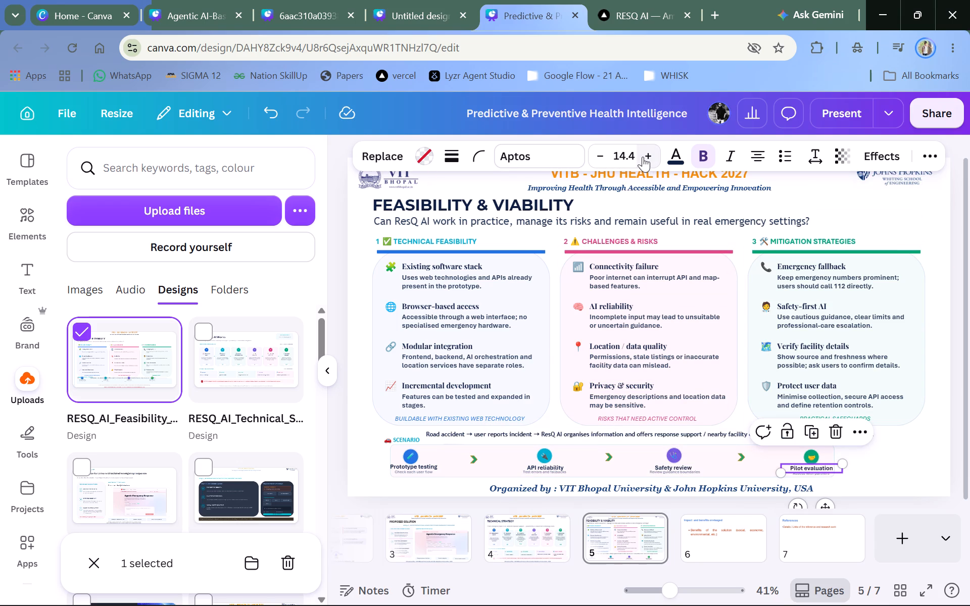
# Set the roadmap descriptions under Prototype testing and API reliability to font size 13.8.
pyautogui.click(419, 467)
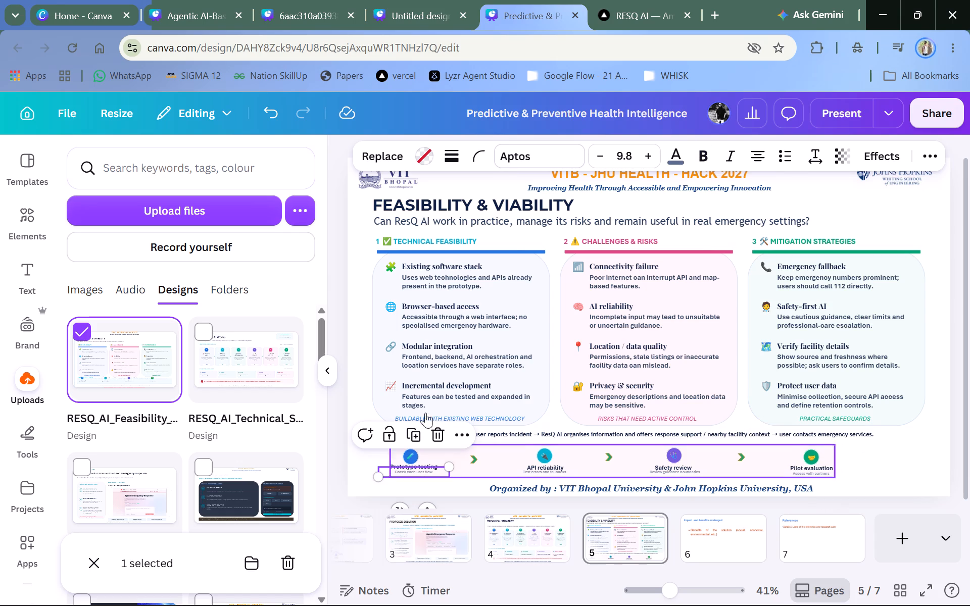
pyautogui.click(642, 165)
pyautogui.click(642, 165)
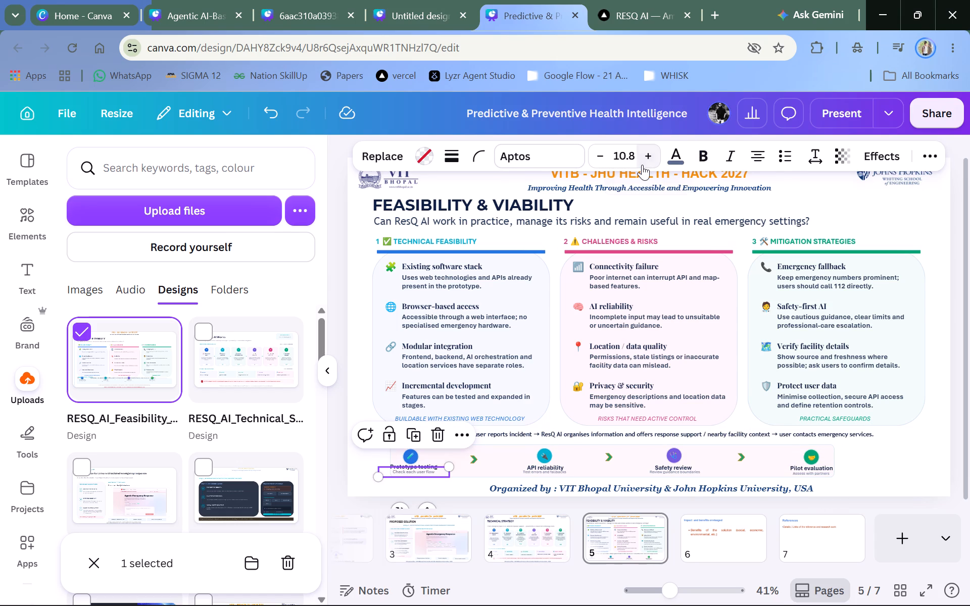
pyautogui.click(642, 165)
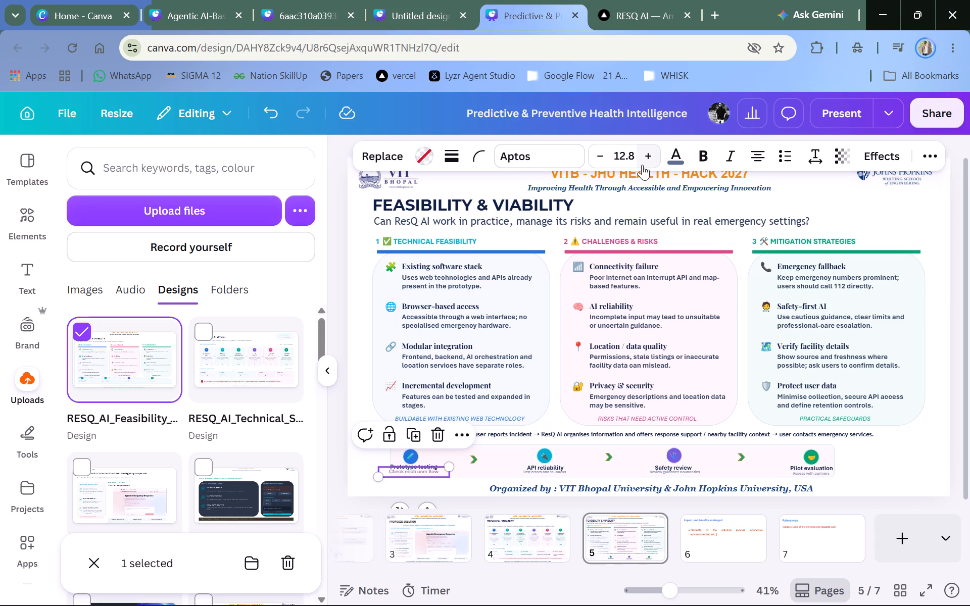
pyautogui.click(642, 165)
pyautogui.click(562, 468)
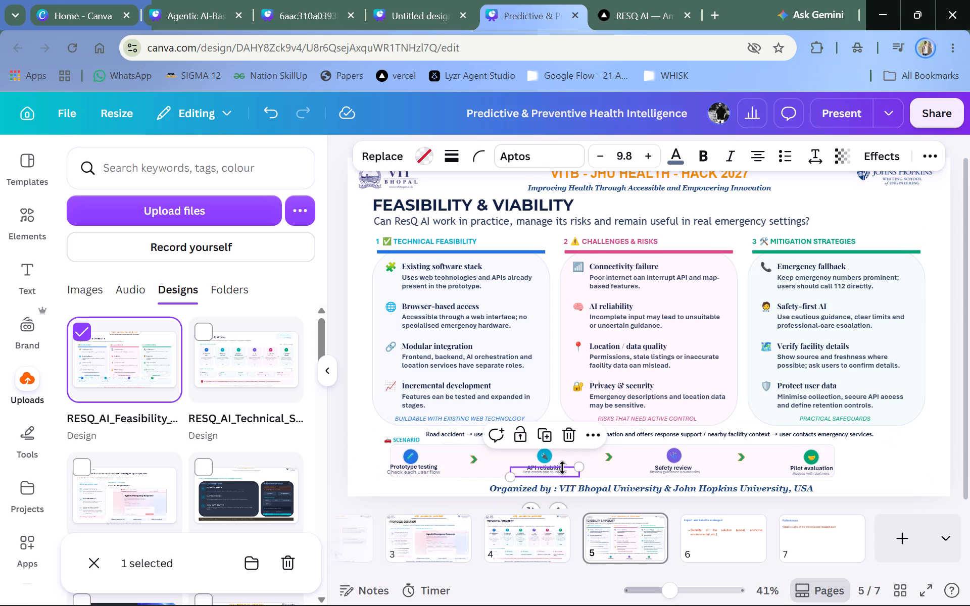
pyautogui.doubleClick(654, 160)
pyautogui.tripleClick(654, 160)
pyautogui.click(595, 148)
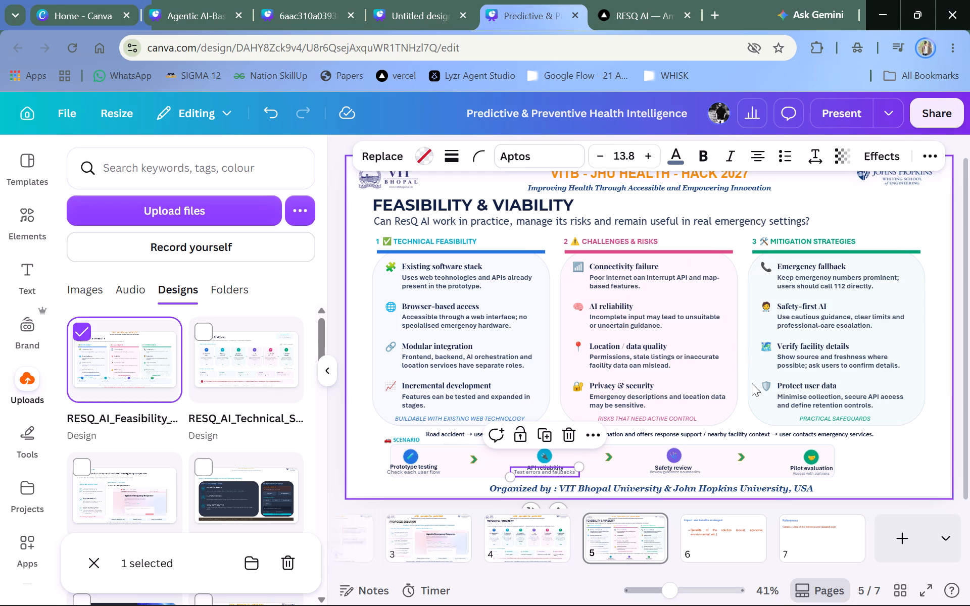
# Set the roadmap description under Safety review to font size 12.8 and the one under Pilot evaluation to 13.8.
pyautogui.click(688, 473)
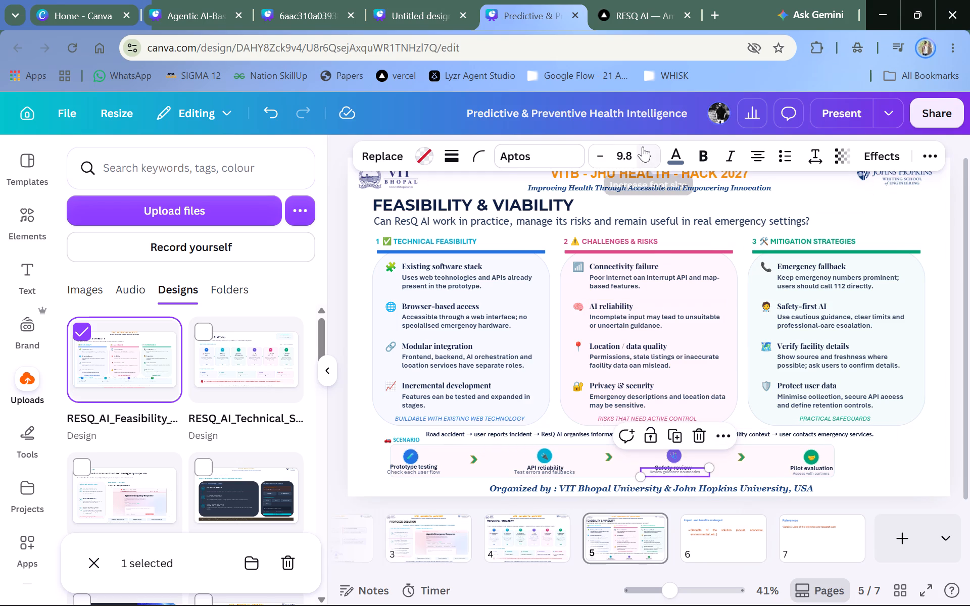
pyautogui.doubleClick(643, 146)
pyautogui.doubleClick(643, 146)
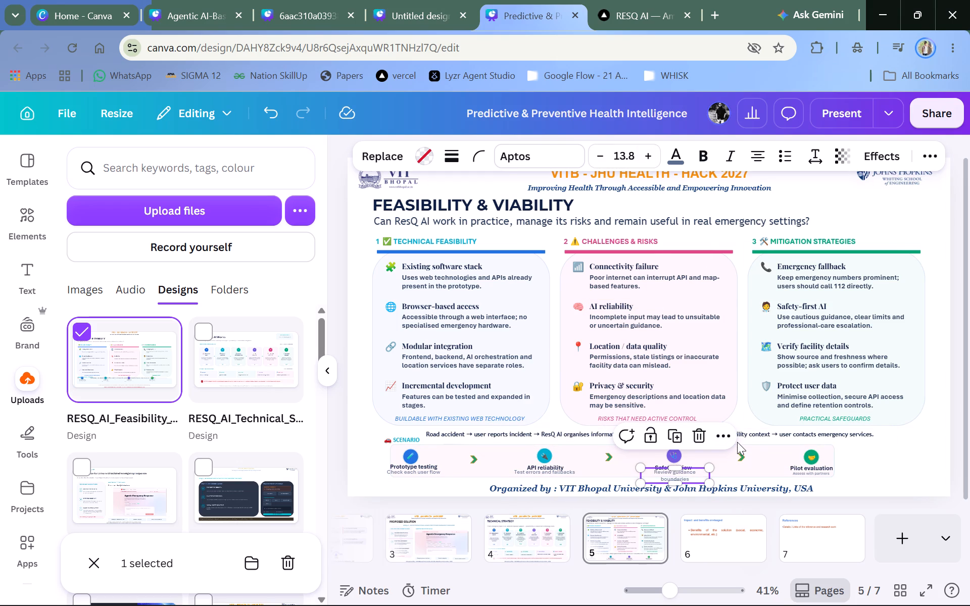
pyautogui.click(590, 153)
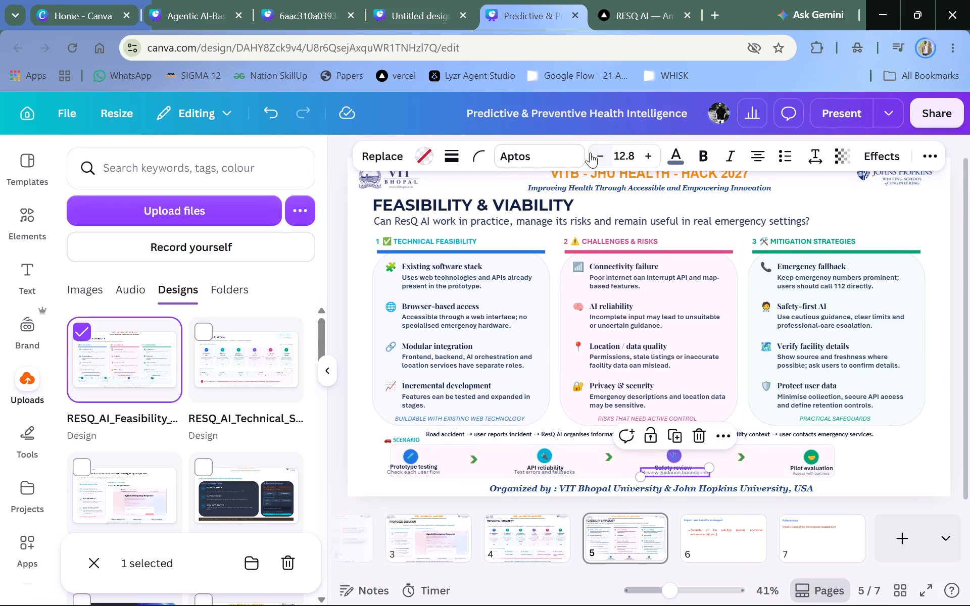
pyautogui.doubleClick(814, 472)
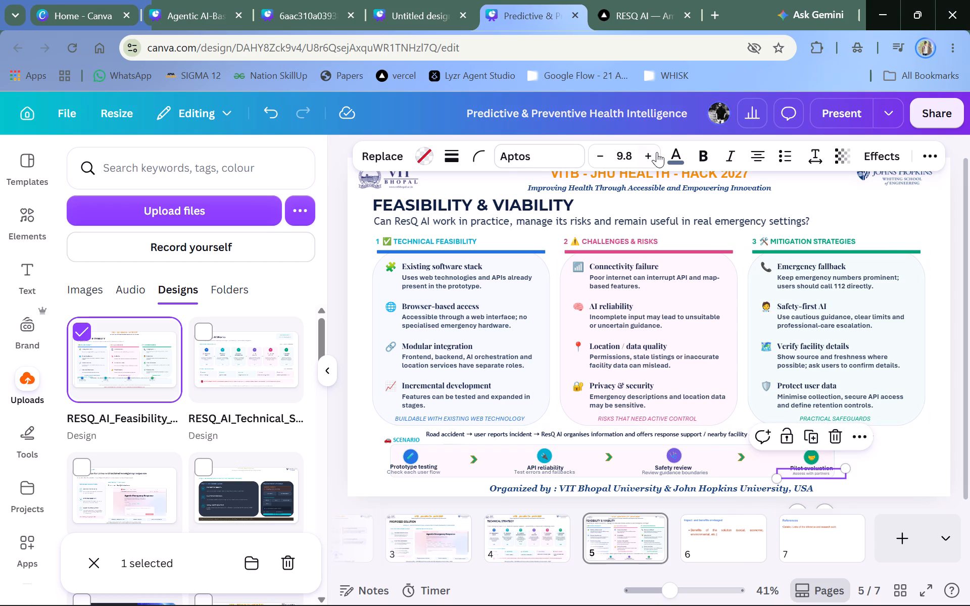
pyautogui.doubleClick(657, 152)
pyautogui.doubleClick(657, 152)
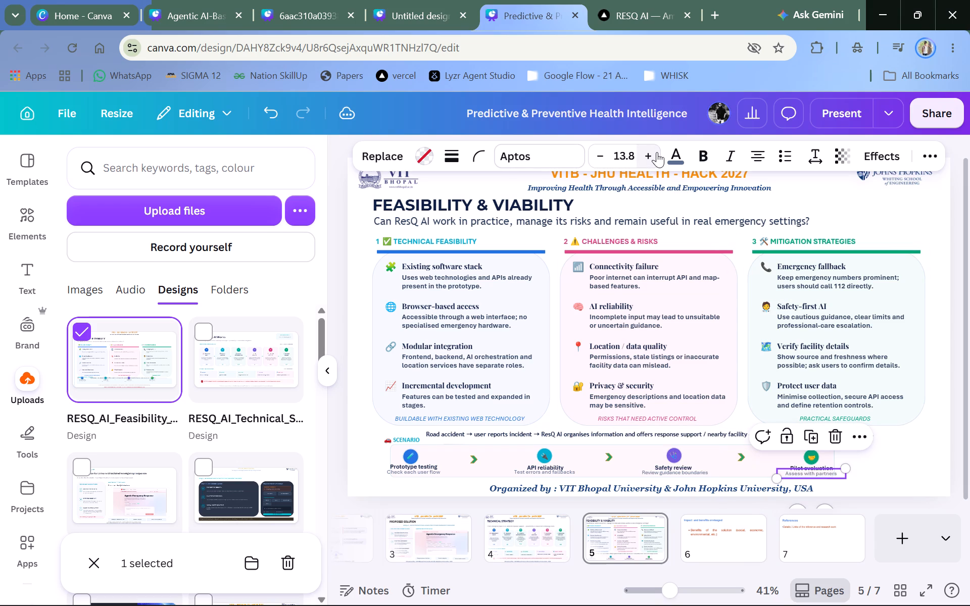
pyautogui.click(343, 400)
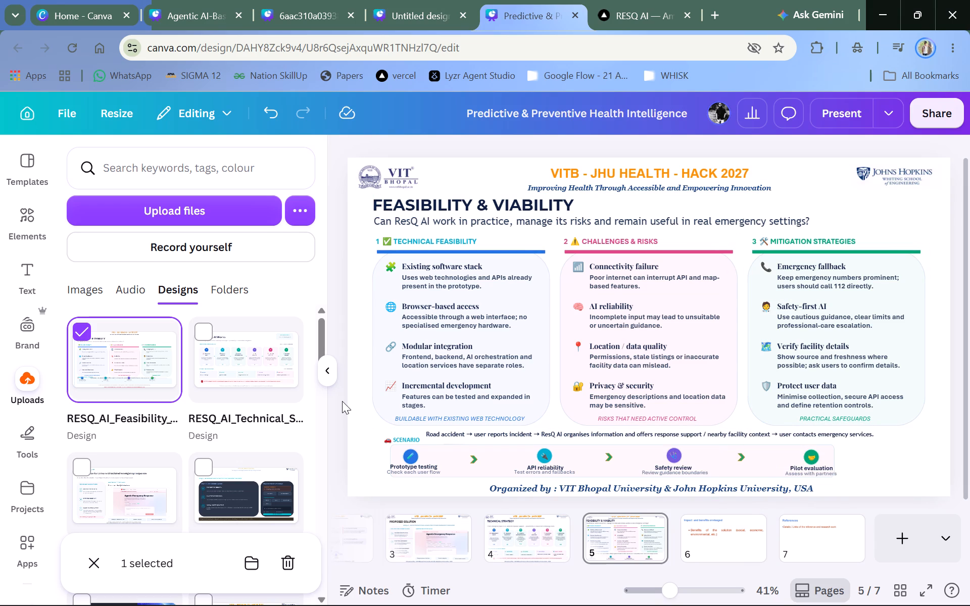
# Move the Prototype testing emoji and its blue circle slightly to the right, away from the roadmap box's edge.
pyautogui.moveTo(410, 457); pyautogui.dragTo(421, 457)
pyautogui.click(421, 457)
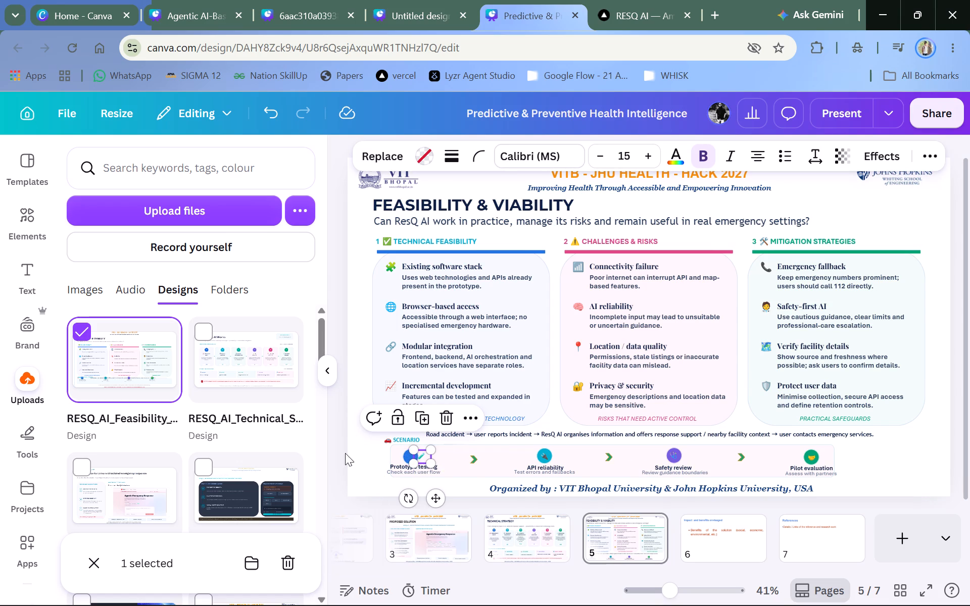
pyautogui.click(345, 453)
pyautogui.moveTo(405, 455); pyautogui.dragTo(407, 455)
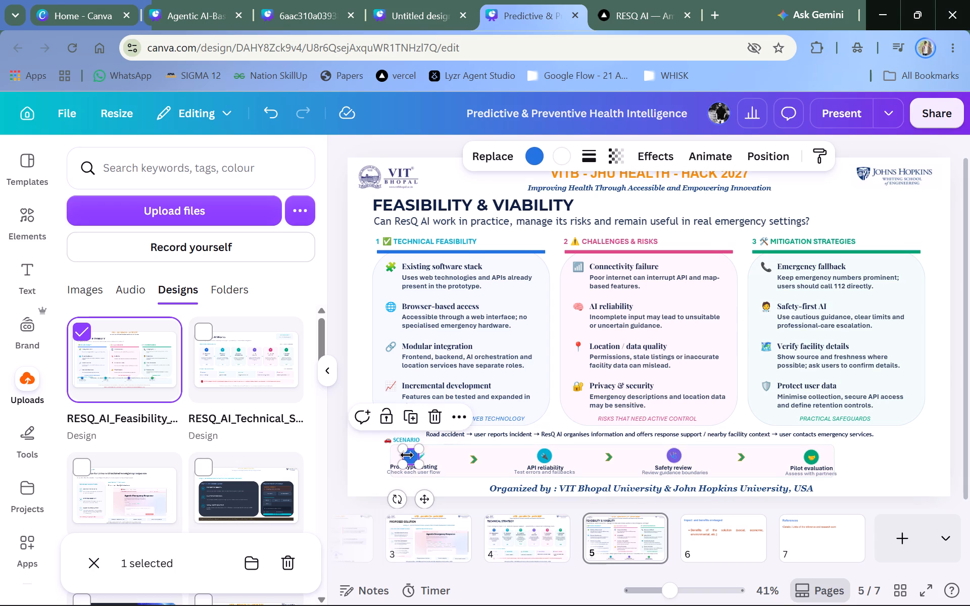
pyautogui.moveTo(407, 455); pyautogui.dragTo(414, 454)
pyautogui.click(414, 454)
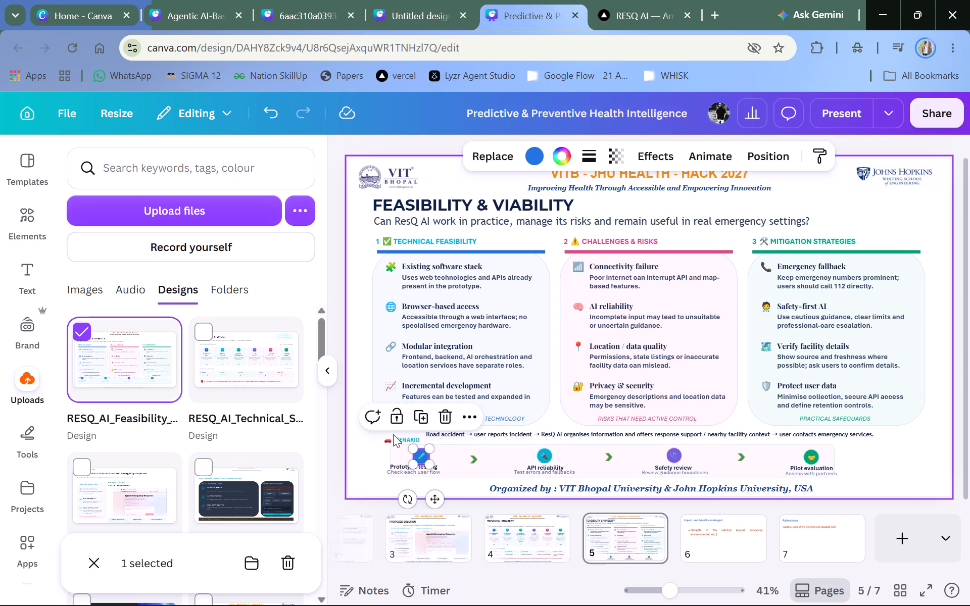
pyautogui.click(328, 444)
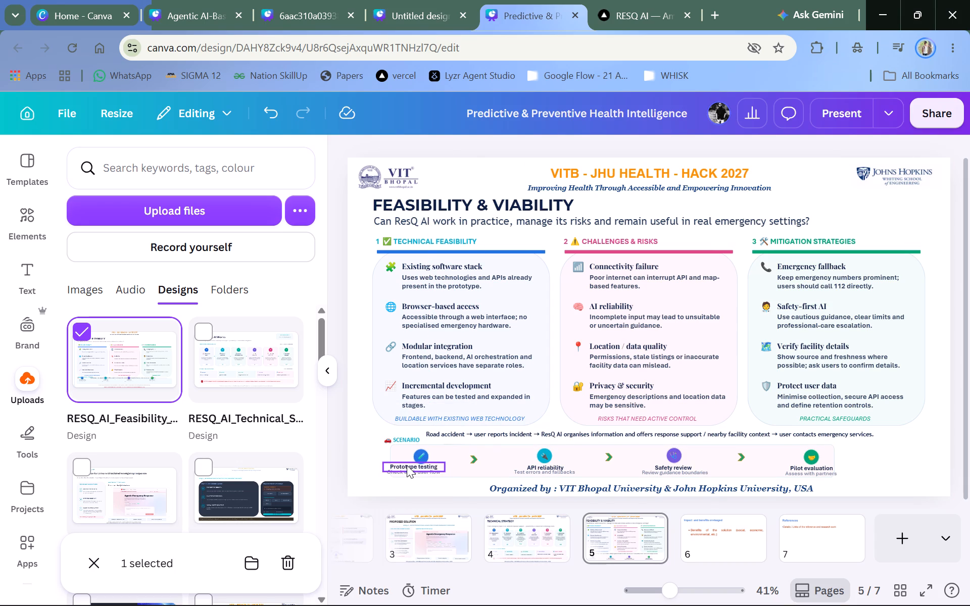
# Shift the Prototype testing label and its description slightly right so they sit centred beneath the blue icon.
pyautogui.moveTo(407, 465); pyautogui.dragTo(415, 464)
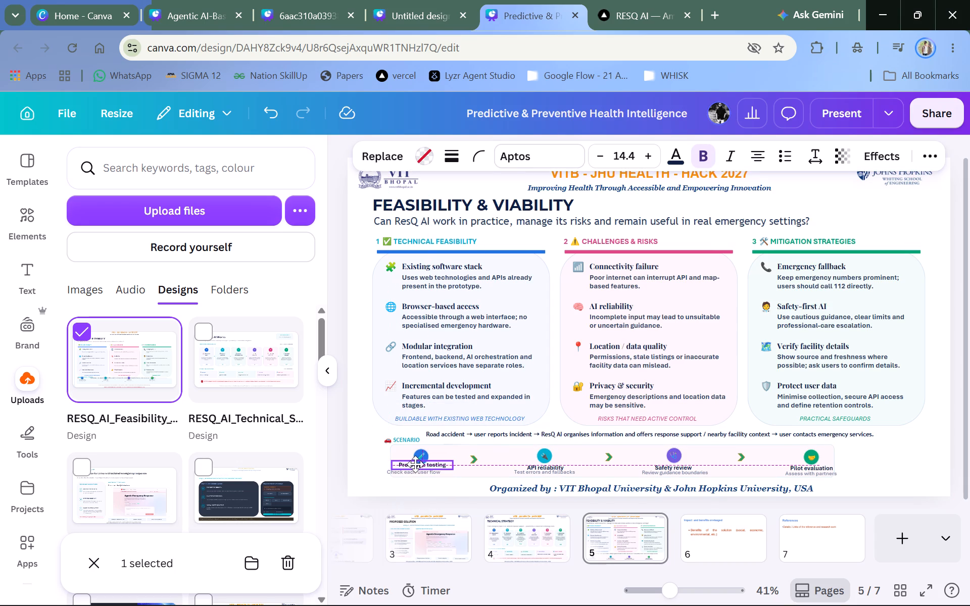
pyautogui.moveTo(415, 464); pyautogui.dragTo(416, 465)
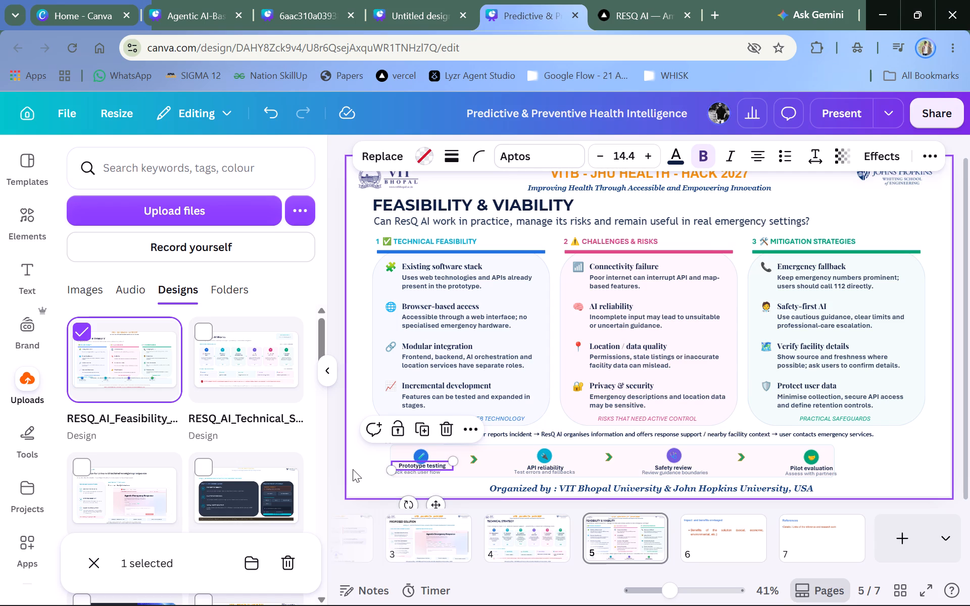
pyautogui.click(336, 463)
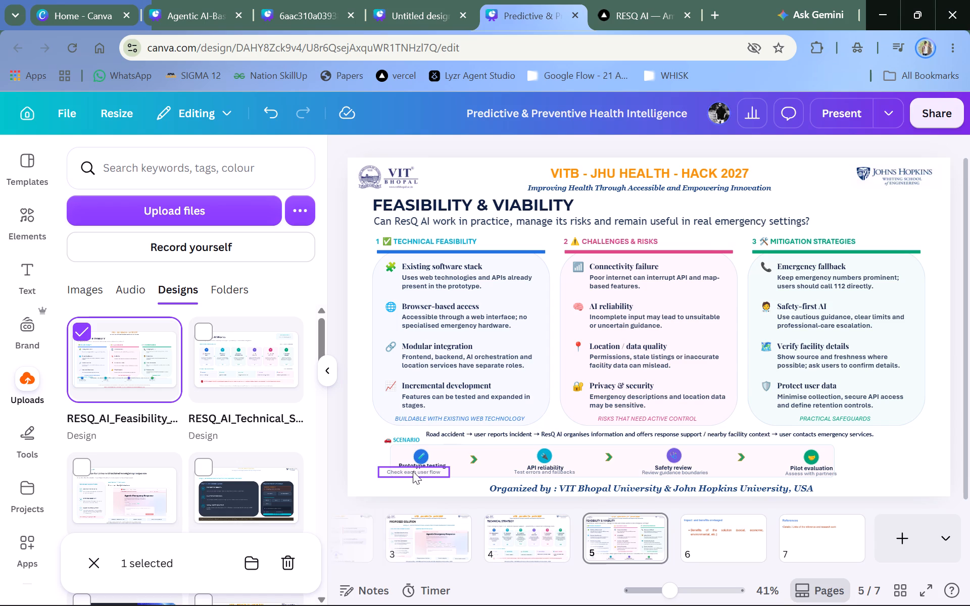
pyautogui.moveTo(413, 469); pyautogui.dragTo(424, 470)
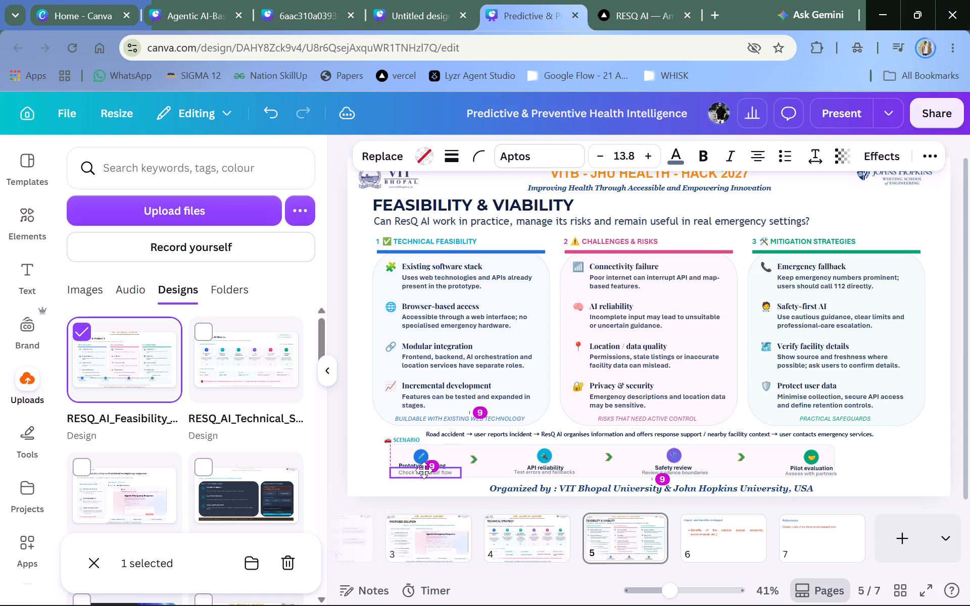
pyautogui.moveTo(424, 470); pyautogui.dragTo(423, 472)
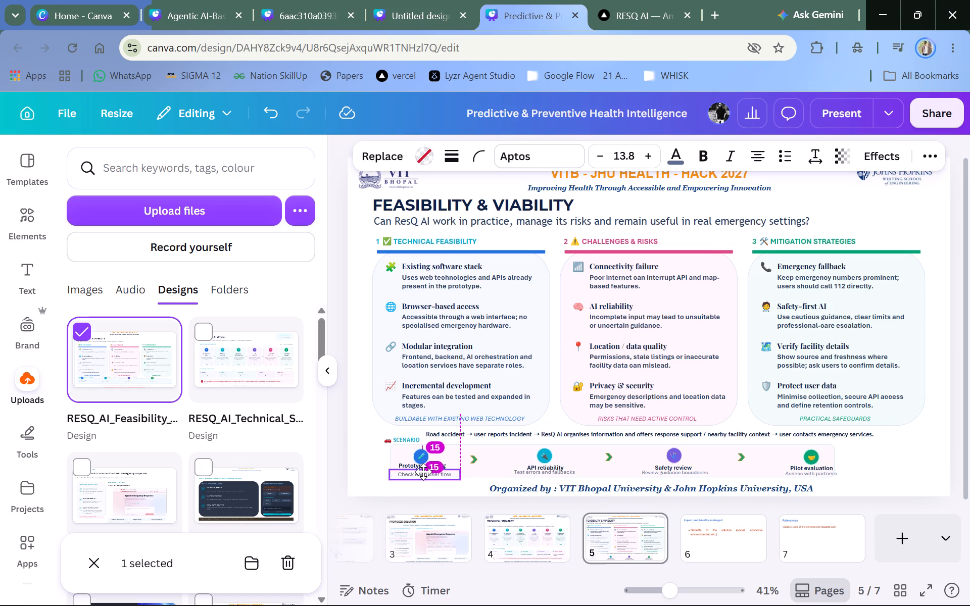
pyautogui.moveTo(423, 472); pyautogui.dragTo(421, 469)
pyautogui.click(337, 475)
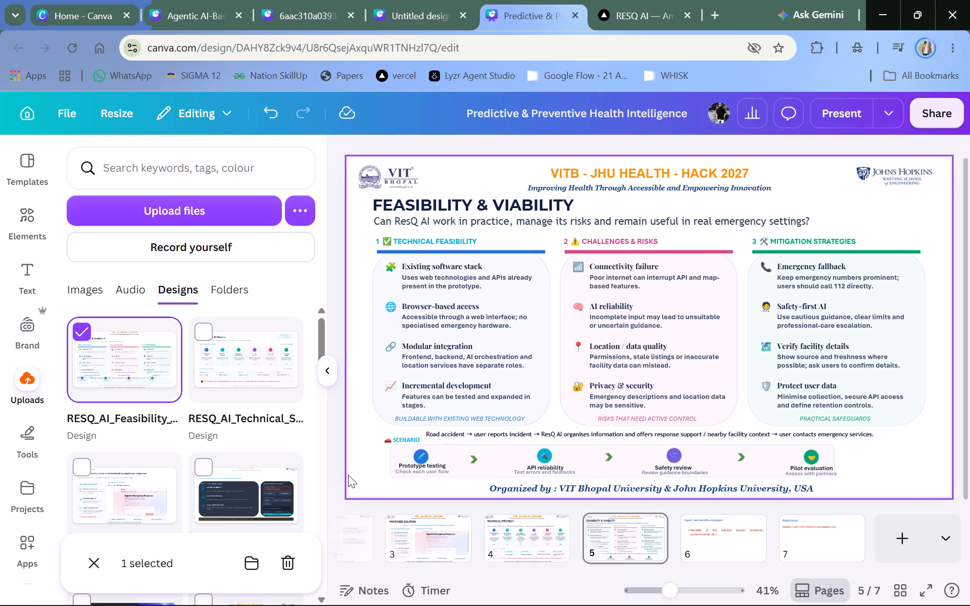
# Move the Pilot evaluation emoji and its green circle slightly left in the roadmap, keeping the emoji centred on the circle.
pyautogui.moveTo(812, 451); pyautogui.dragTo(798, 453)
pyautogui.click(798, 453)
pyautogui.moveTo(814, 457); pyautogui.dragTo(807, 457)
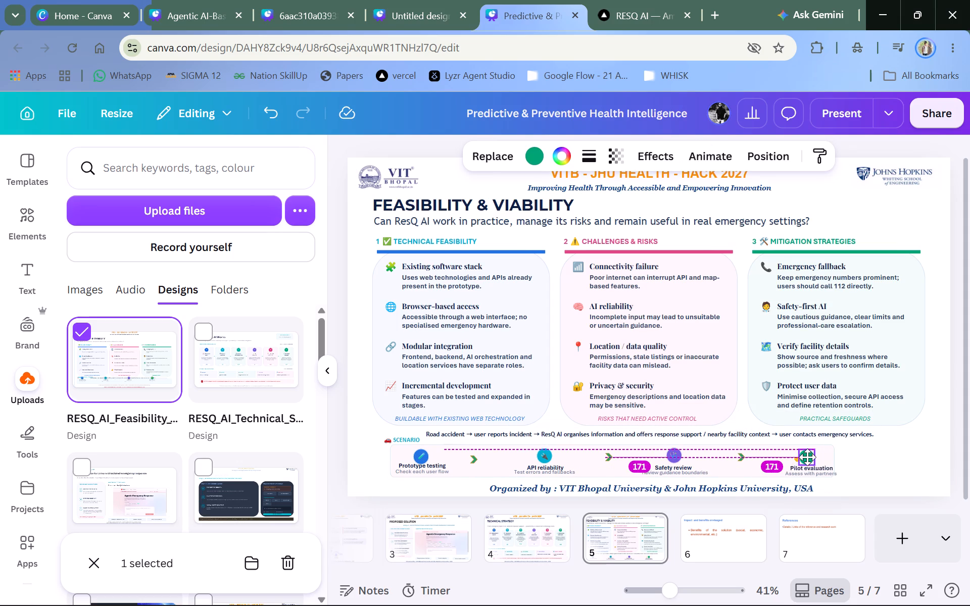
pyautogui.moveTo(807, 457); pyautogui.dragTo(800, 459)
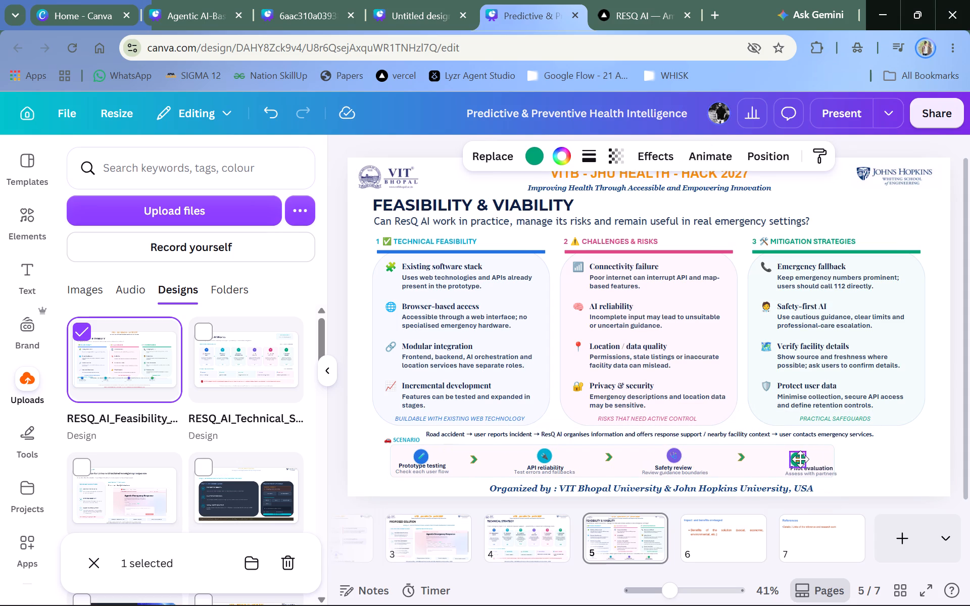
pyautogui.moveTo(800, 459); pyautogui.dragTo(801, 459)
pyautogui.click(334, 430)
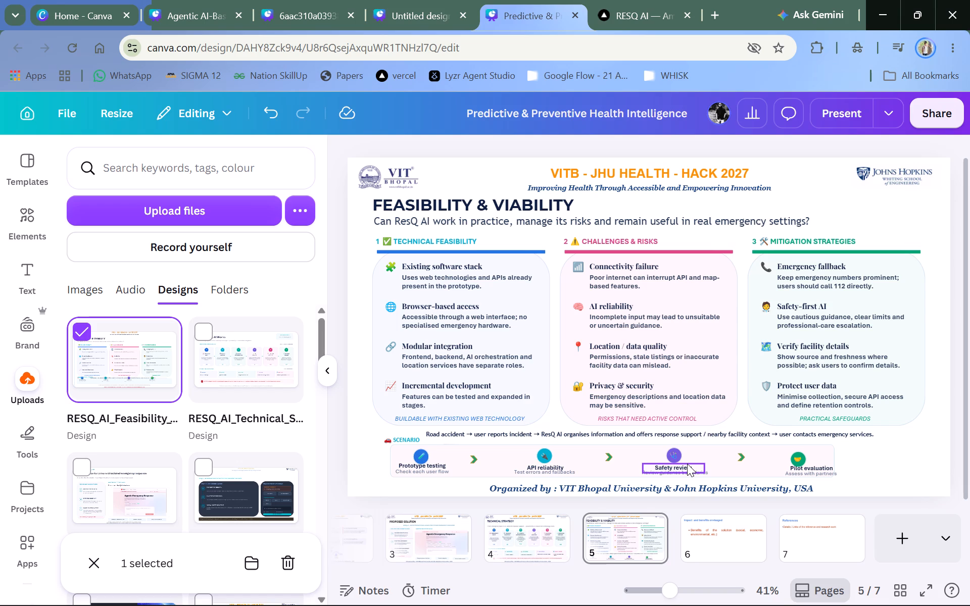
pyautogui.click(795, 455)
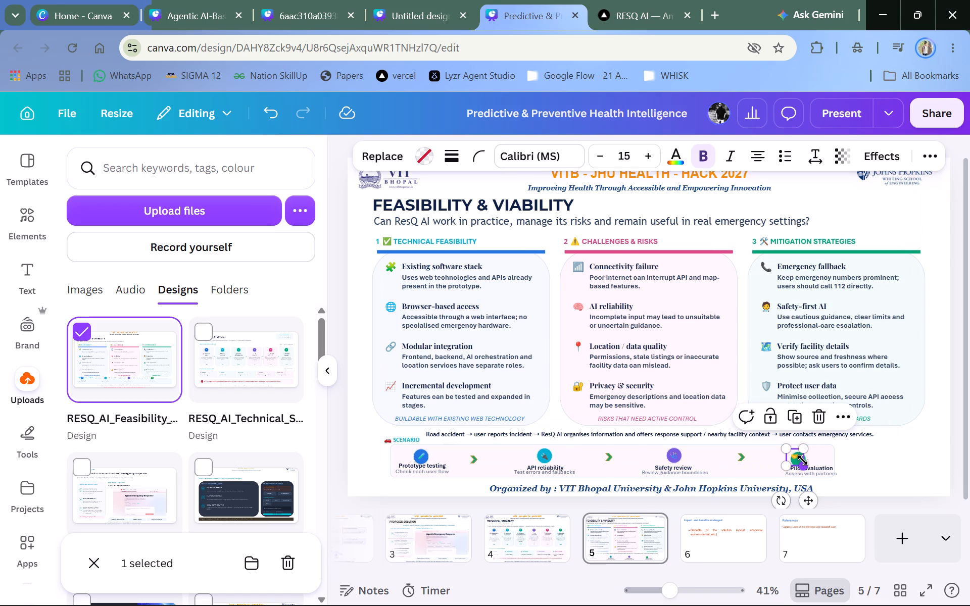
pyautogui.click(848, 457)
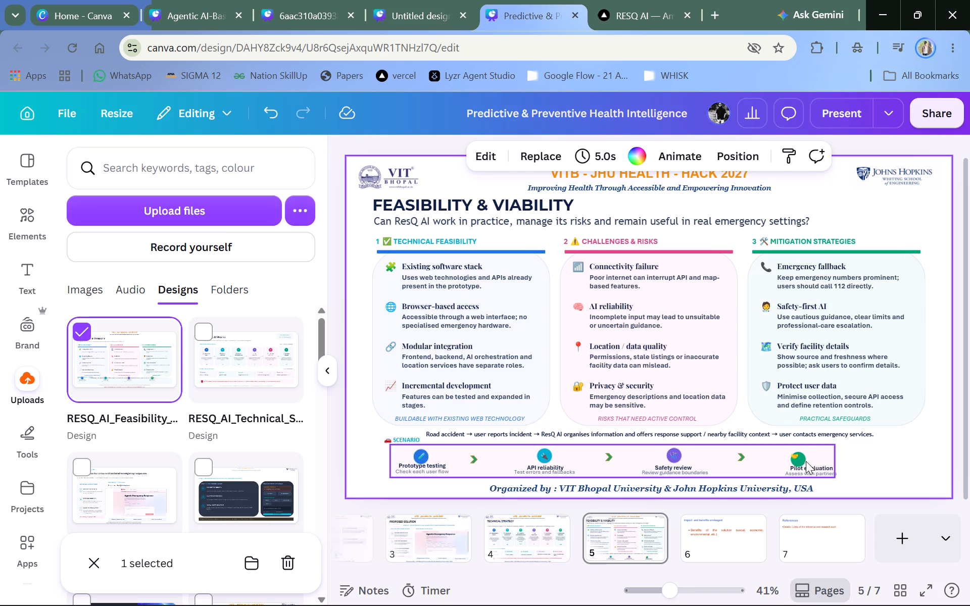
pyautogui.click(804, 463)
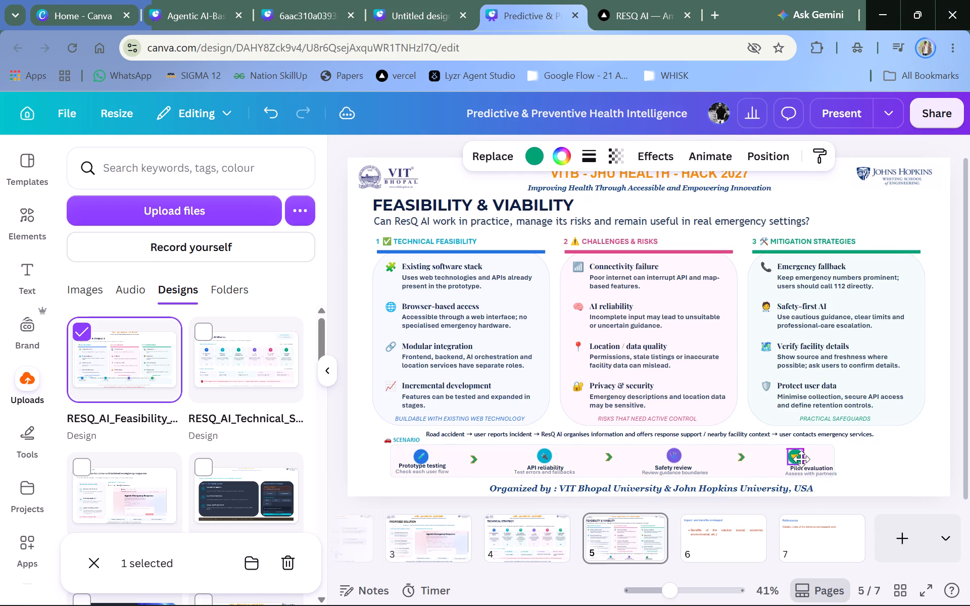
pyautogui.click(892, 366)
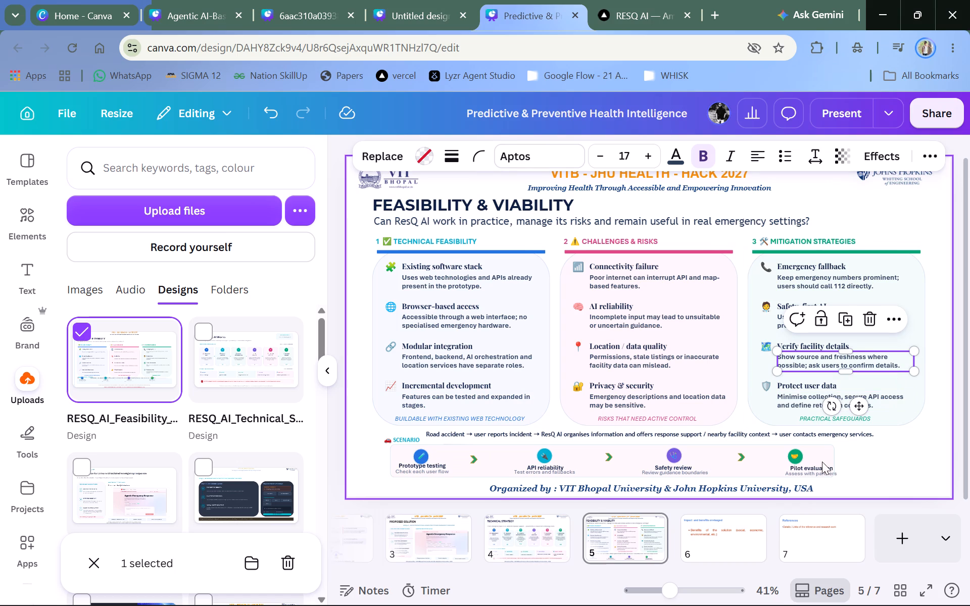
# Shift the Pilot evaluation label and its description left so they sit centred beneath the green icon.
pyautogui.moveTo(821, 464); pyautogui.dragTo(810, 463)
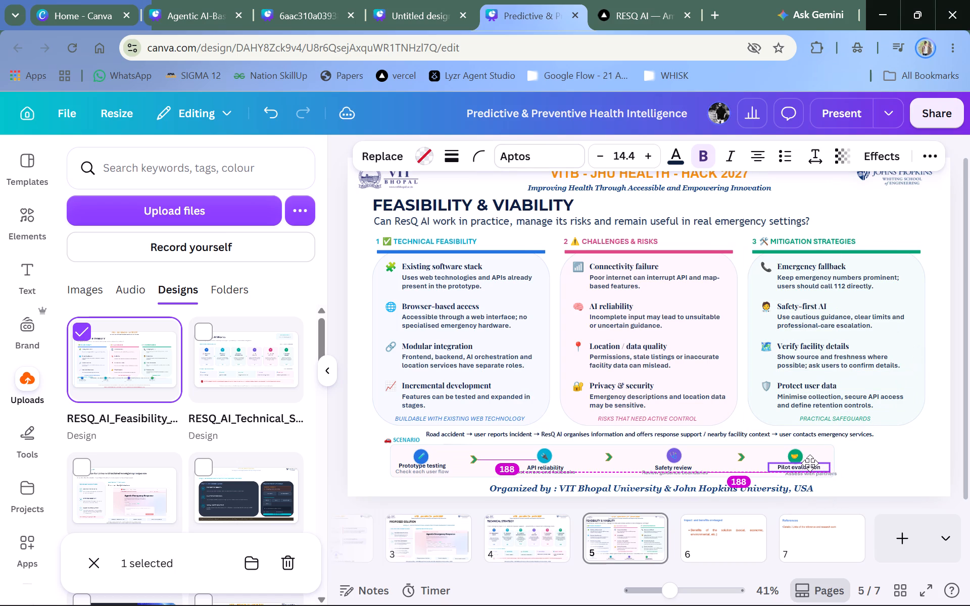
pyautogui.moveTo(810, 463); pyautogui.dragTo(807, 463)
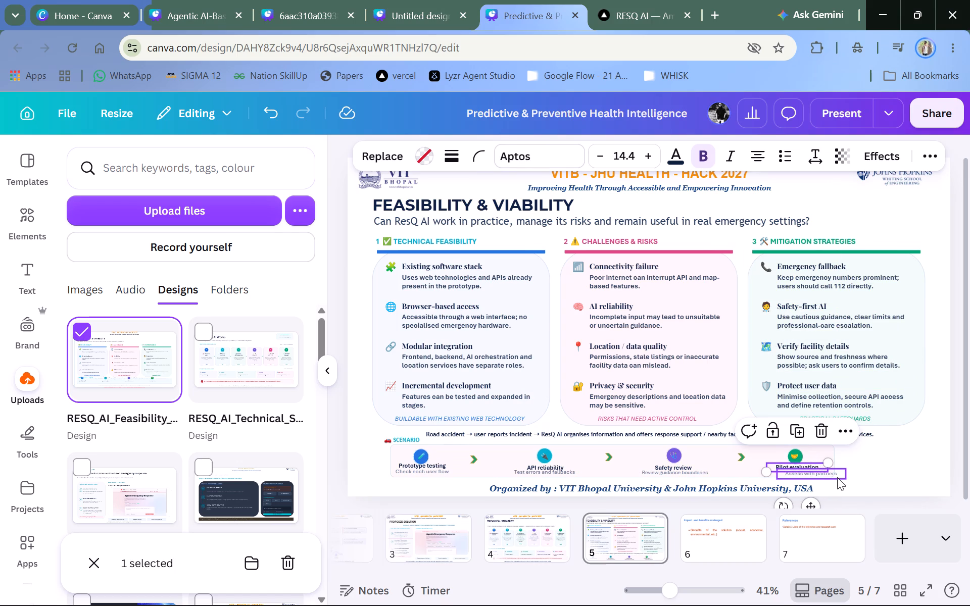
pyautogui.moveTo(837, 477); pyautogui.dragTo(815, 479)
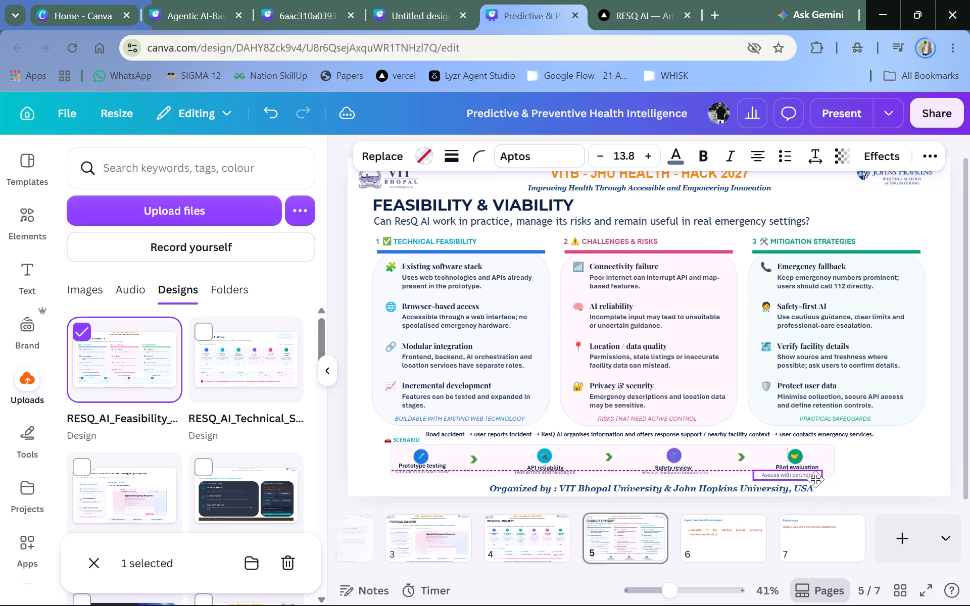
pyautogui.moveTo(815, 479); pyautogui.dragTo(822, 476)
pyautogui.click(872, 450)
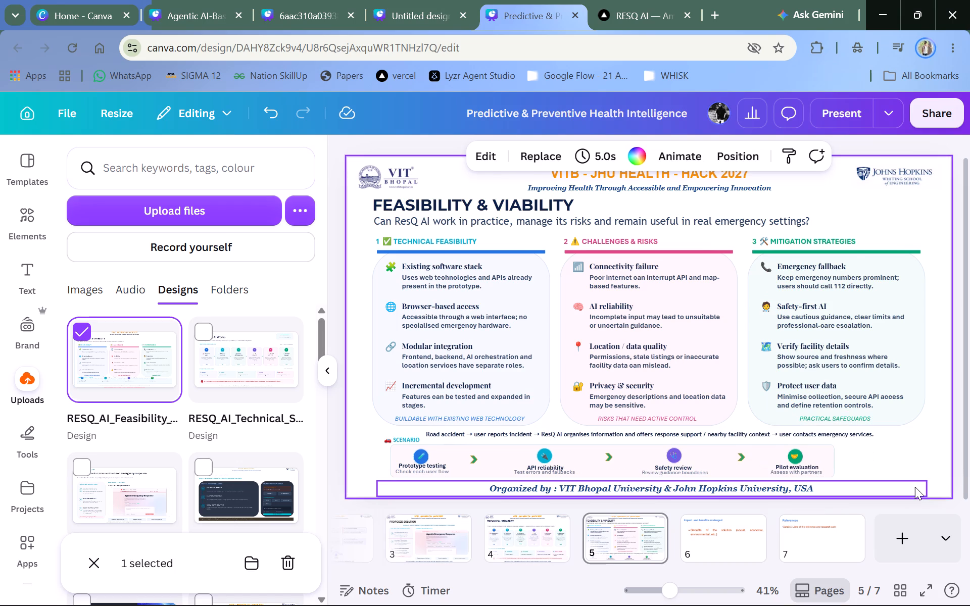
# Review the deck's empty Impact and benefits slide and the RESQ-AI reference design's pages 7 to 10, ending on its Impact & Benefits page.
pyautogui.doubleClick(691, 539)
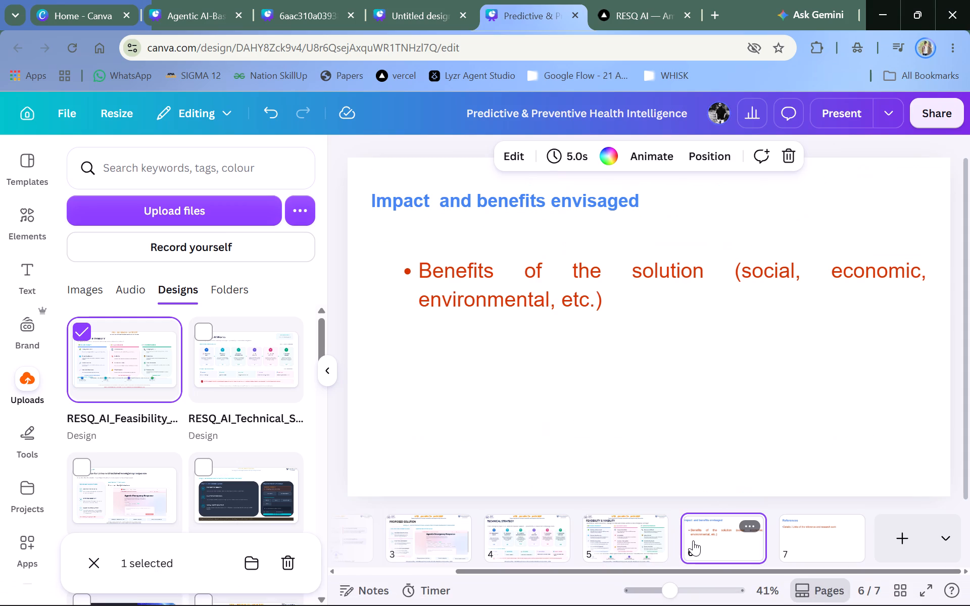
pyautogui.click(448, 0)
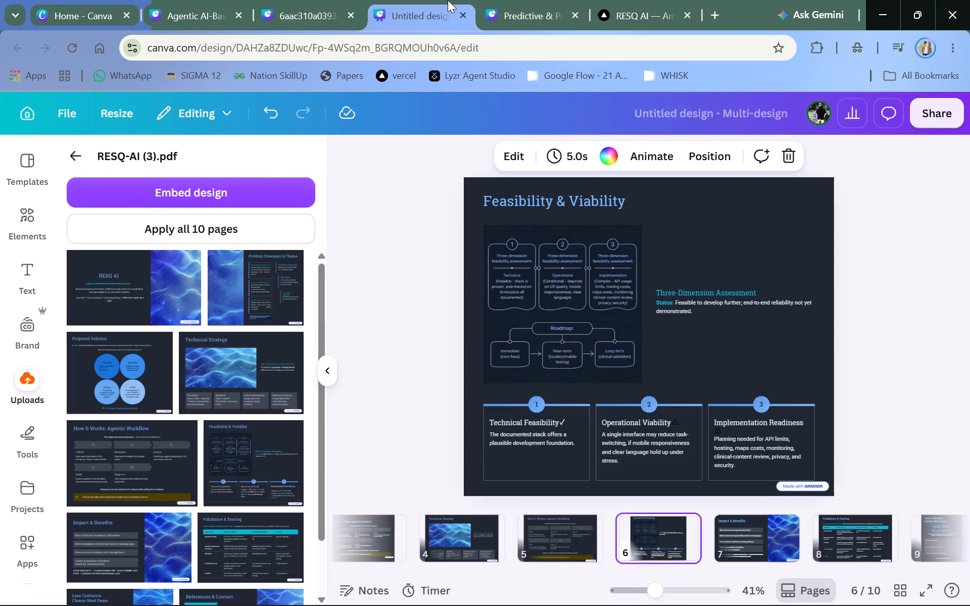
pyautogui.click(773, 525)
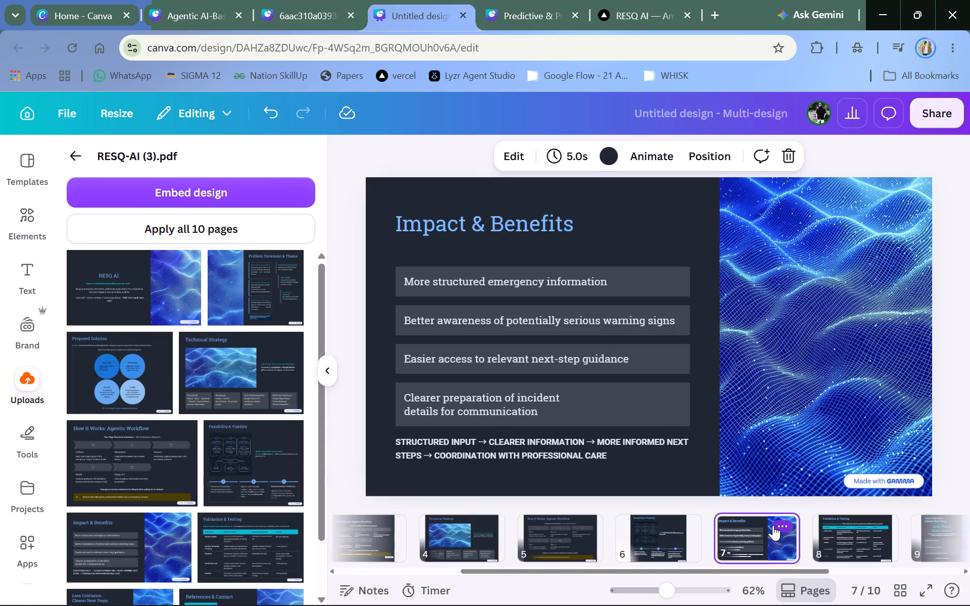
pyautogui.click(845, 532)
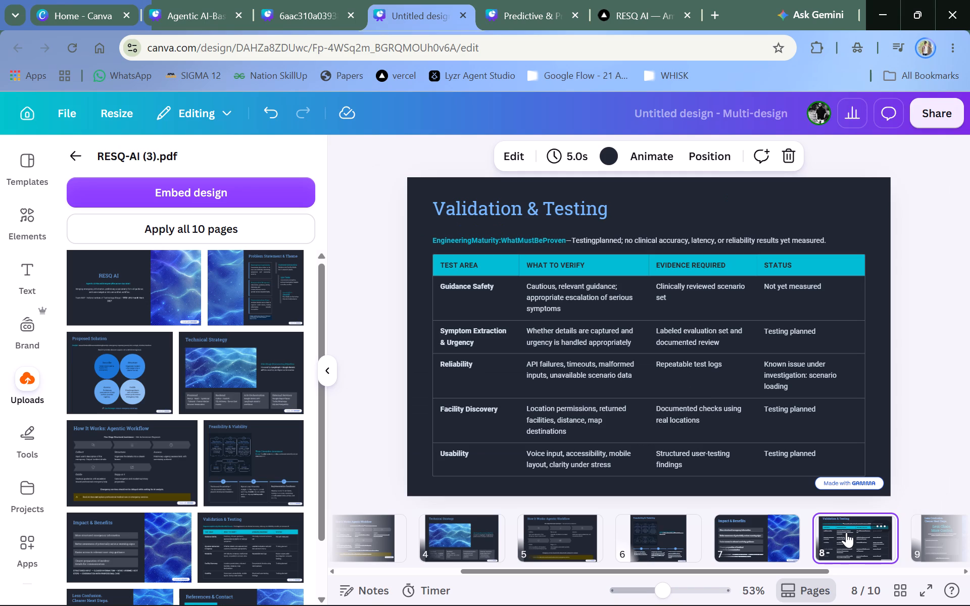
pyautogui.hscroll(-1, 846, 532)
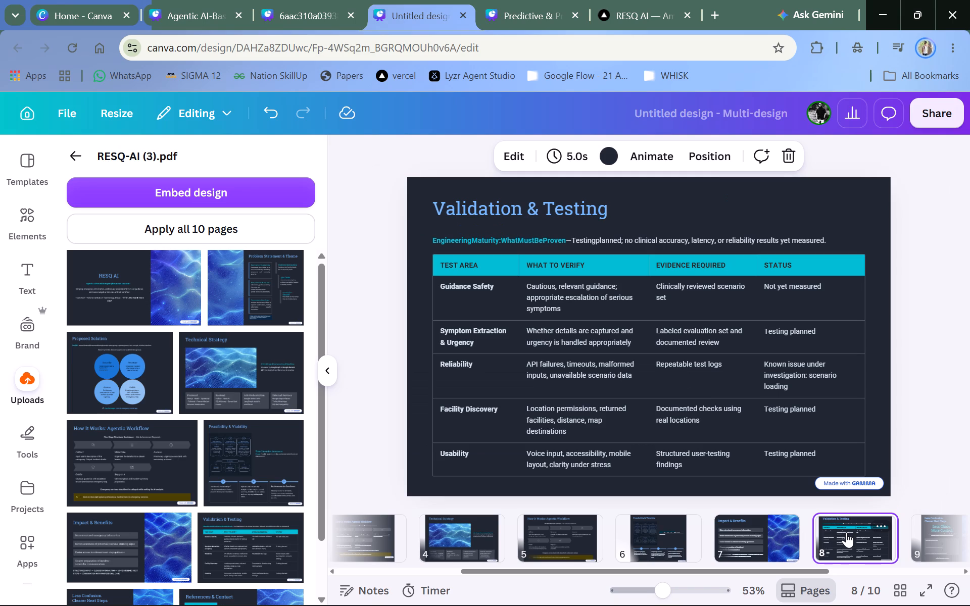
pyautogui.hscroll(-1, 846, 532)
pyautogui.click(846, 532)
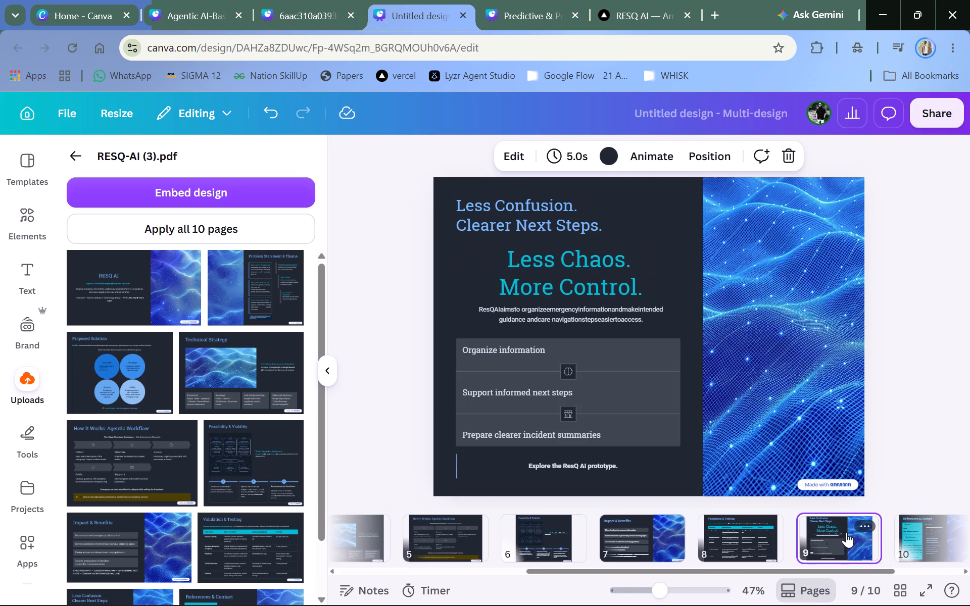
pyautogui.hscroll(-2, 846, 532)
pyautogui.click(846, 532)
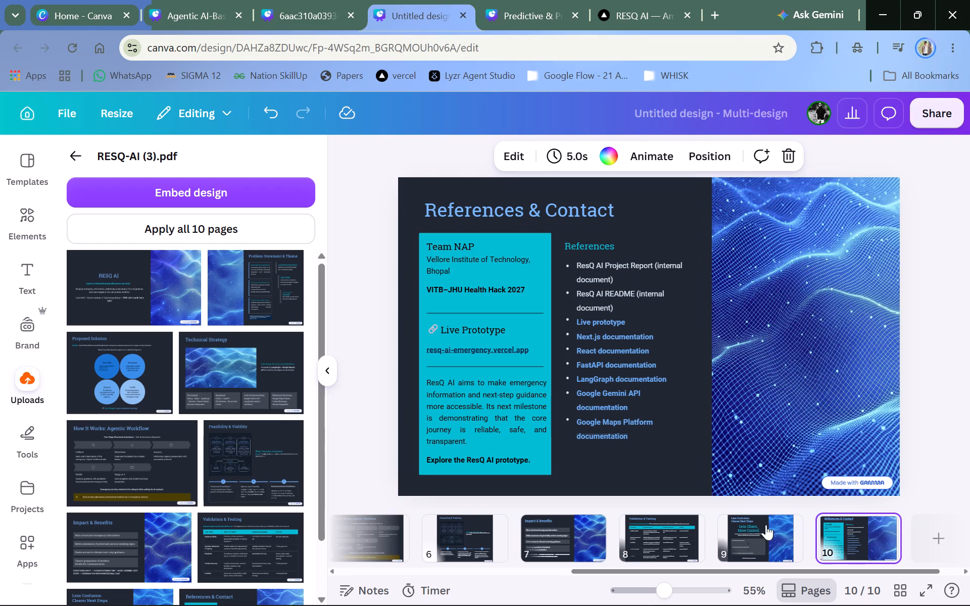
pyautogui.click(658, 539)
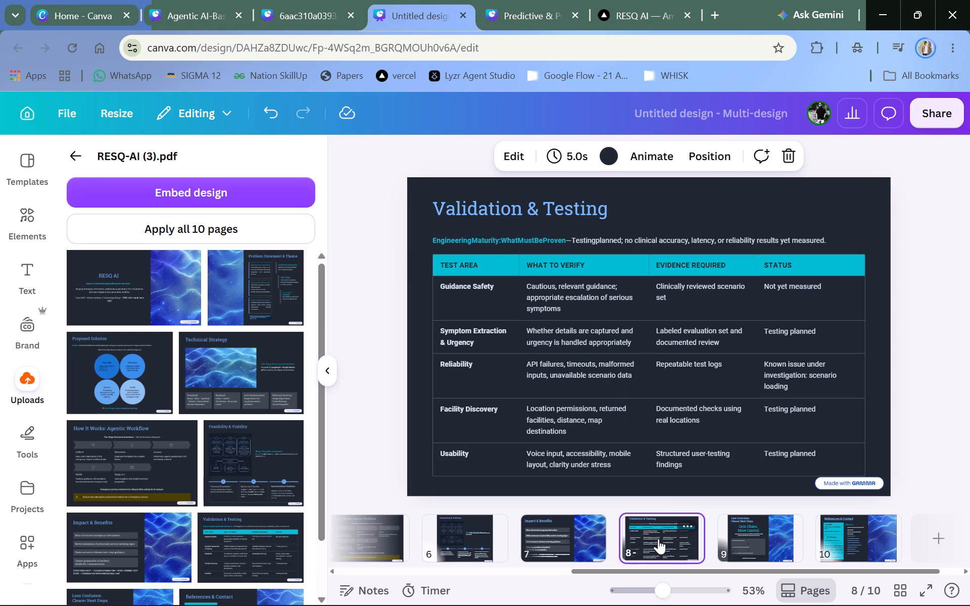